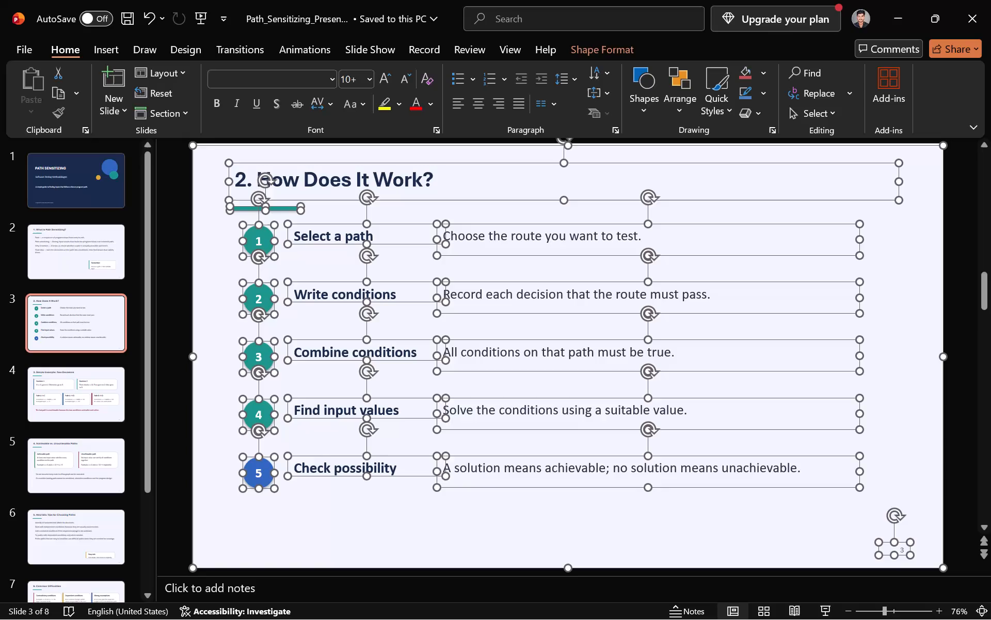
# Copy all objects from slide 3 of Path_Sensitizing_Presen… and paste them onto slide 3 of the PATH SENSITIZI… presentation.
pyautogui.hotkey('ctrl', 'c')
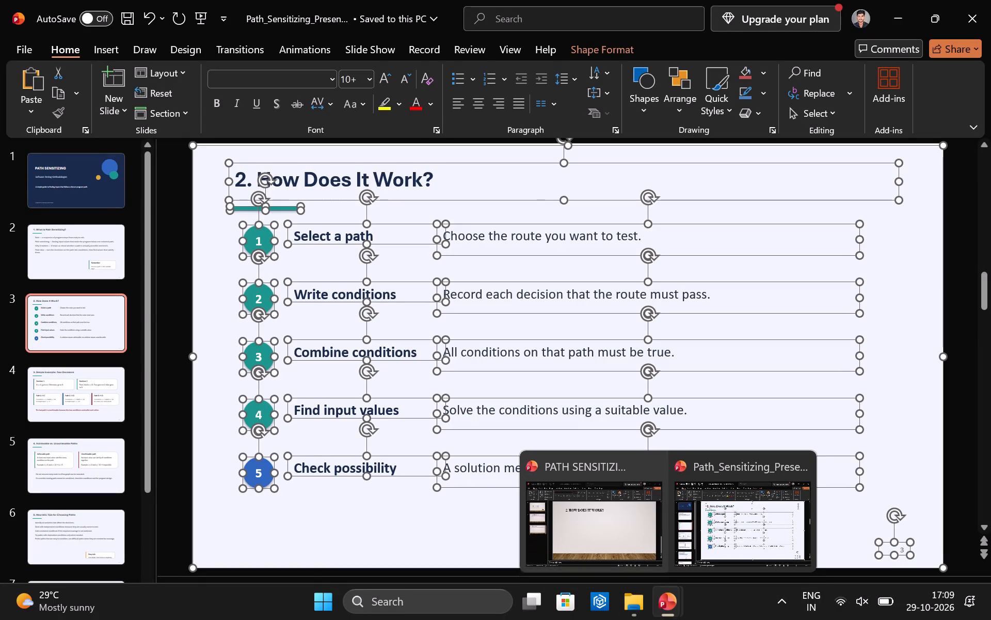
pyautogui.click(627, 523)
pyautogui.hotkey('ctrl', 'v')
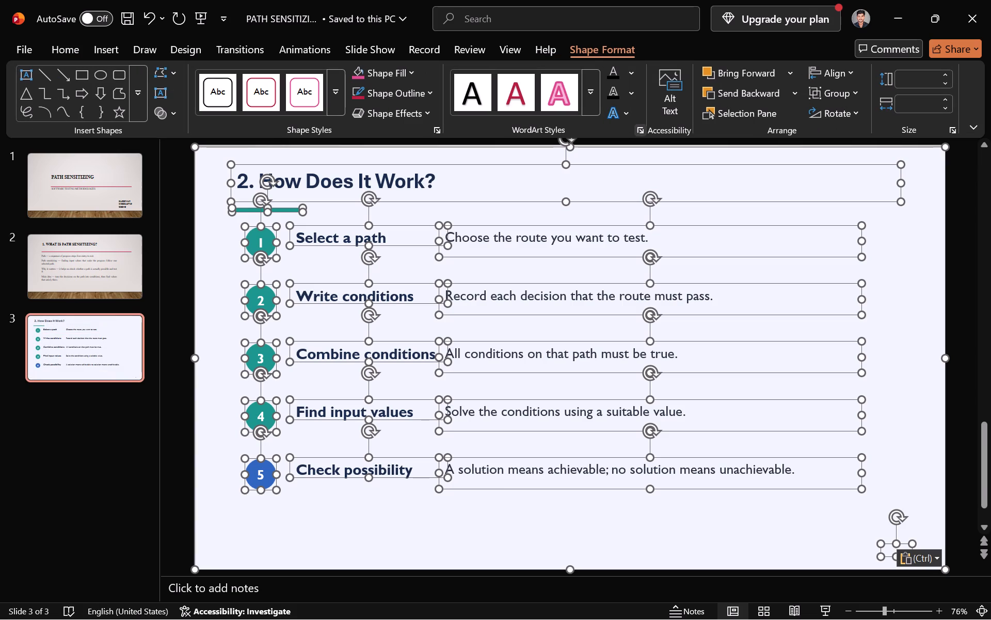
# Delete the text of the pasted title "2. How Does It Work?" on slide 3.
pyautogui.click(564, 191)
pyautogui.click(505, 180)
pyautogui.hotkey('ctrl', 'a')
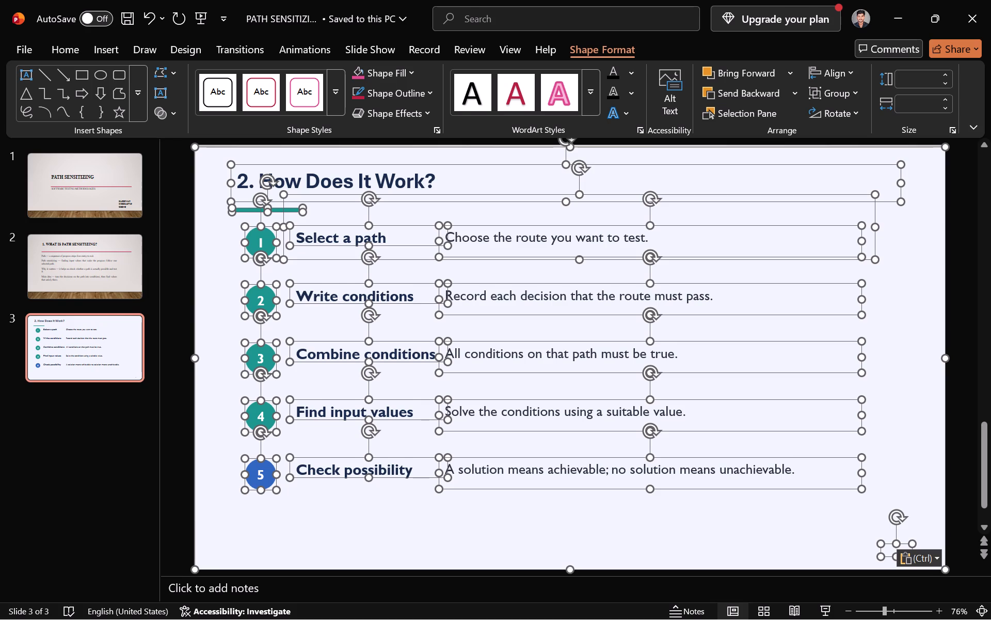
pyautogui.click(432, 181)
pyautogui.hotkey('ctrl', 'a')
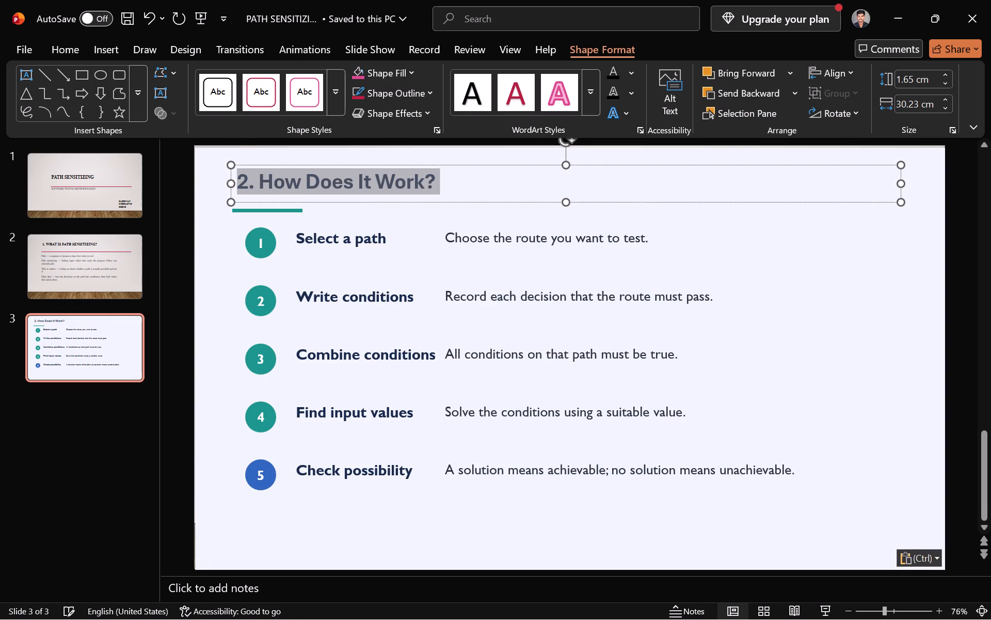
pyautogui.press('BackSpace')
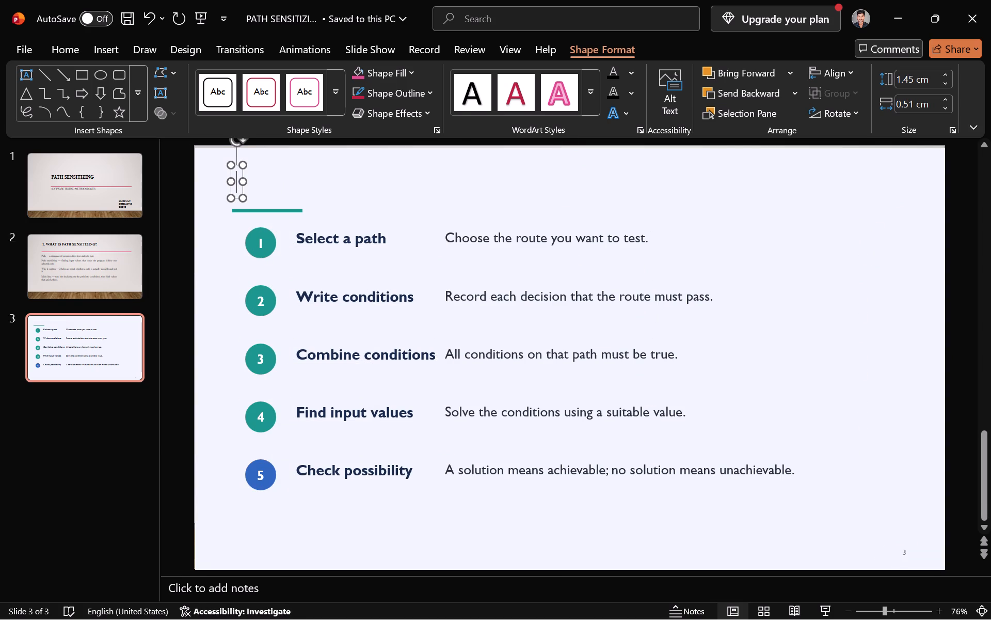
# Remove the pasted full-slide background rectangle so the slide's own theme and title show.
pyautogui.click(517, 314)
pyautogui.click(450, 243)
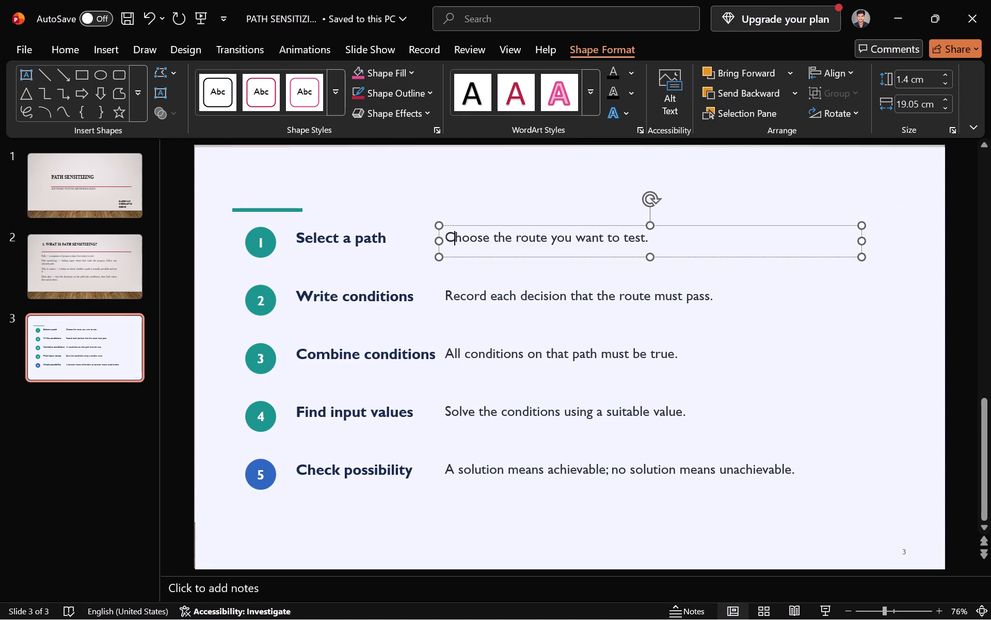
pyautogui.click(790, 336)
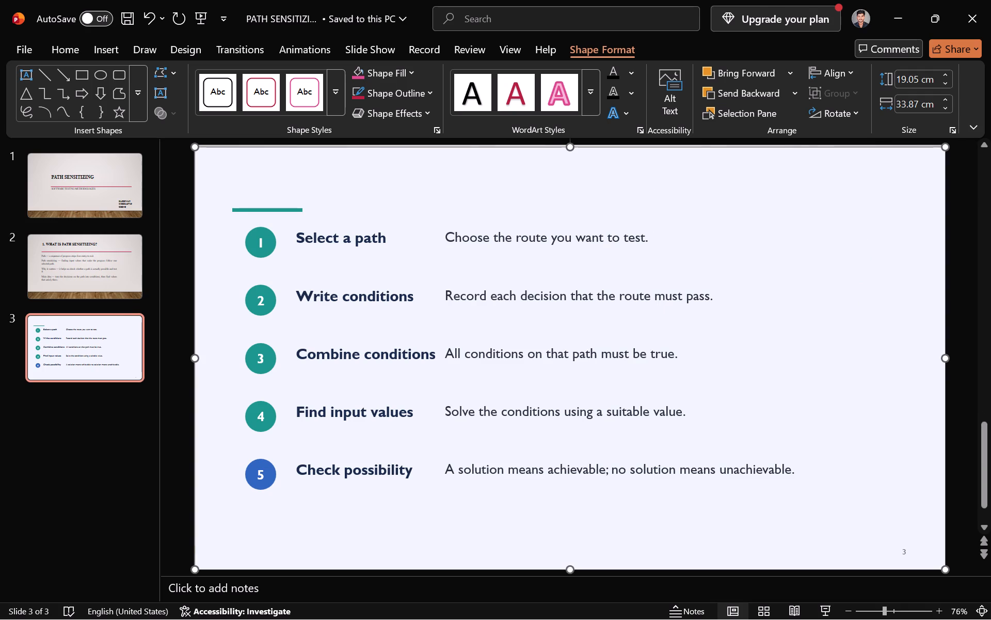
pyautogui.rightClick(790, 336)
pyautogui.click(818, 203)
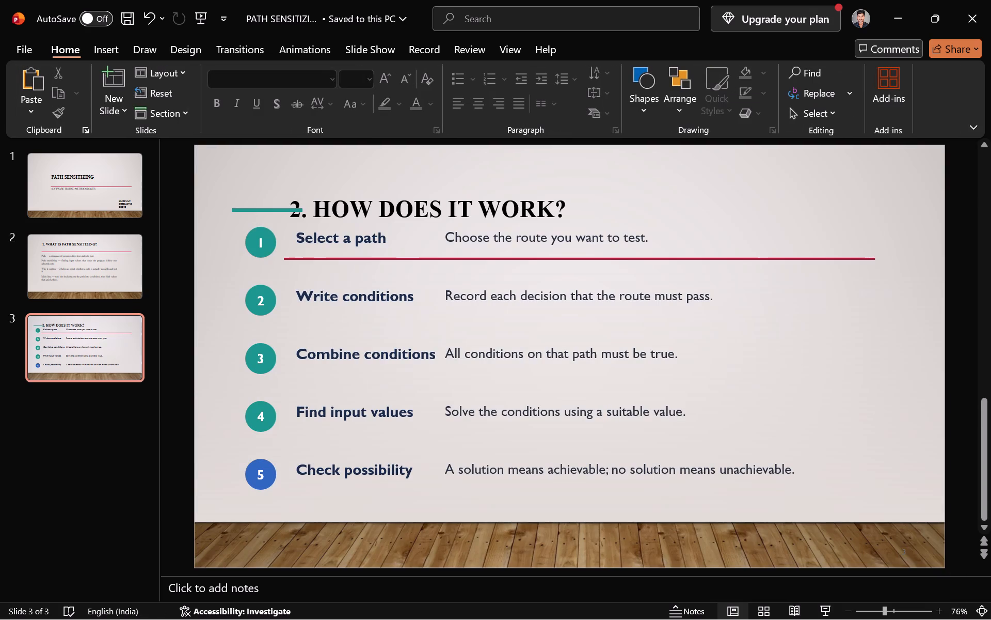
# Delete the short teal accent line overlapping the slide title.
pyautogui.click(283, 209)
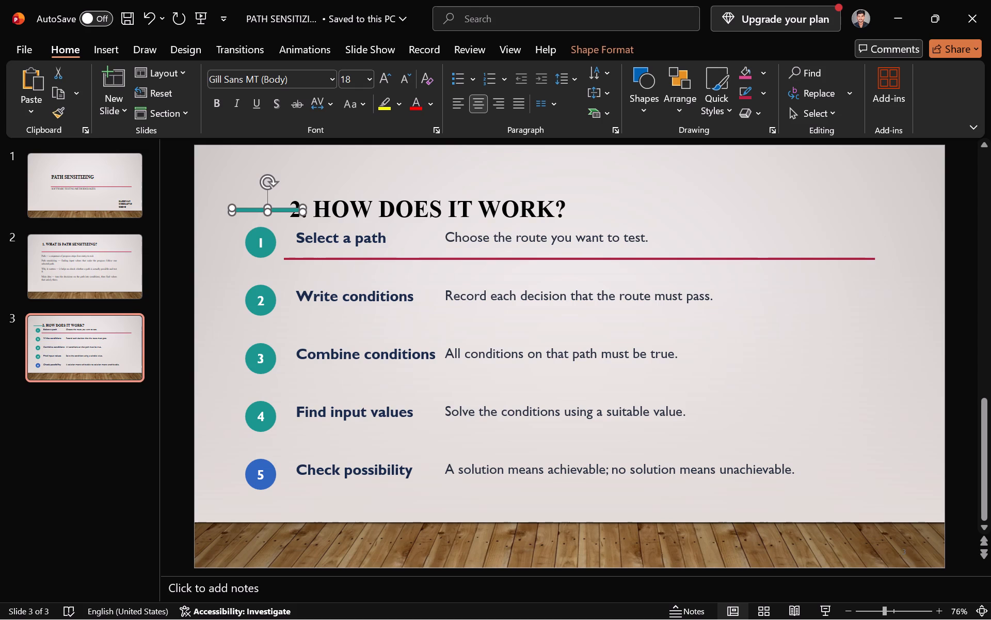
pyautogui.press('BackSpace')
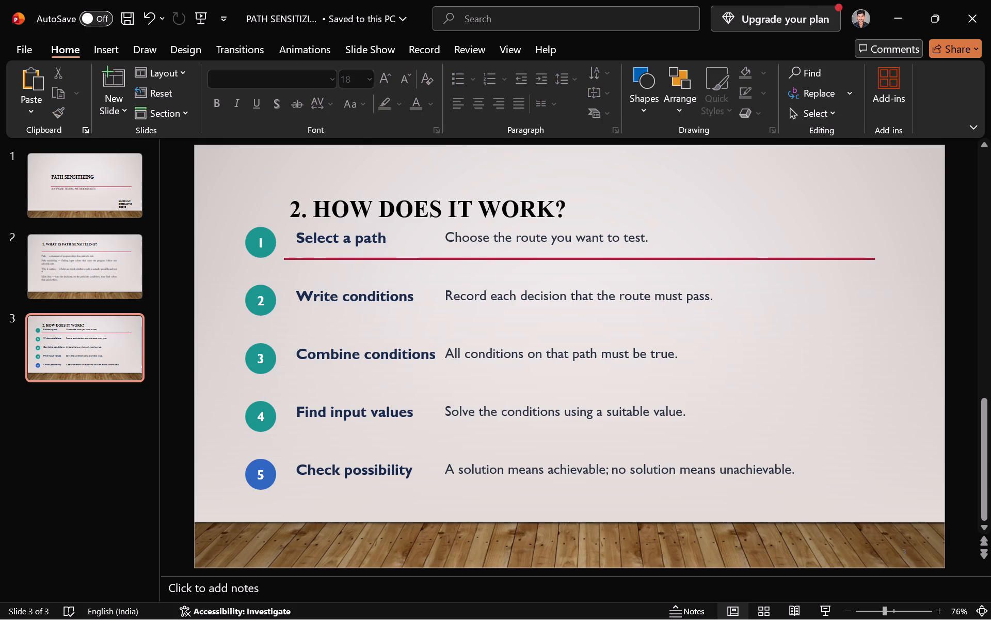
# Move the five numbered circles and their bold headings together below the red line under the title, slightly toward the slide's centre.
pyautogui.click(426, 315)
pyautogui.click(345, 227)
pyautogui.click(254, 230)
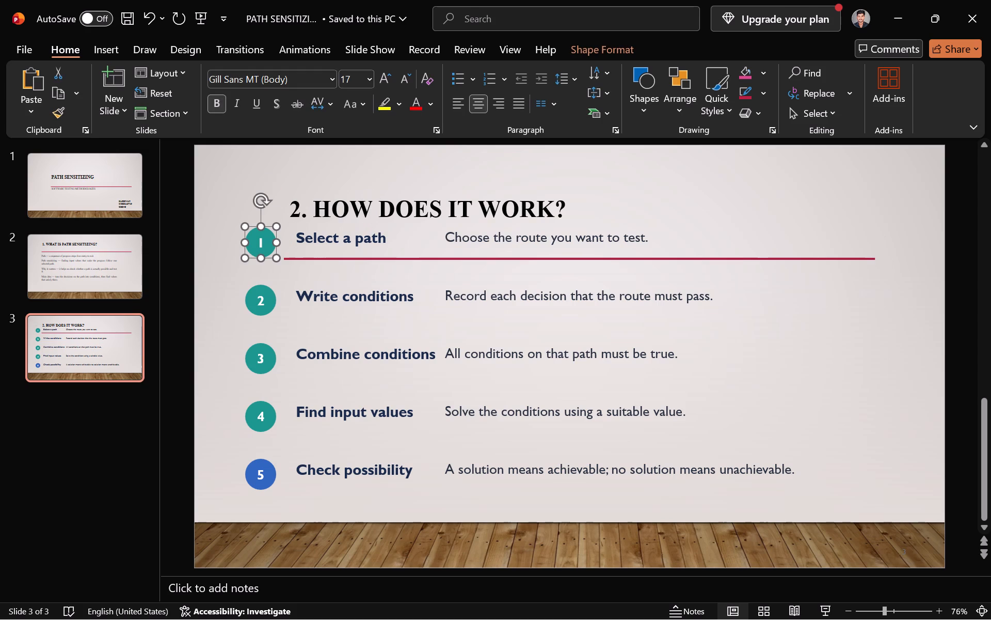
pyautogui.click(225, 180)
pyautogui.moveTo(230, 203); pyautogui.dragTo(838, 493)
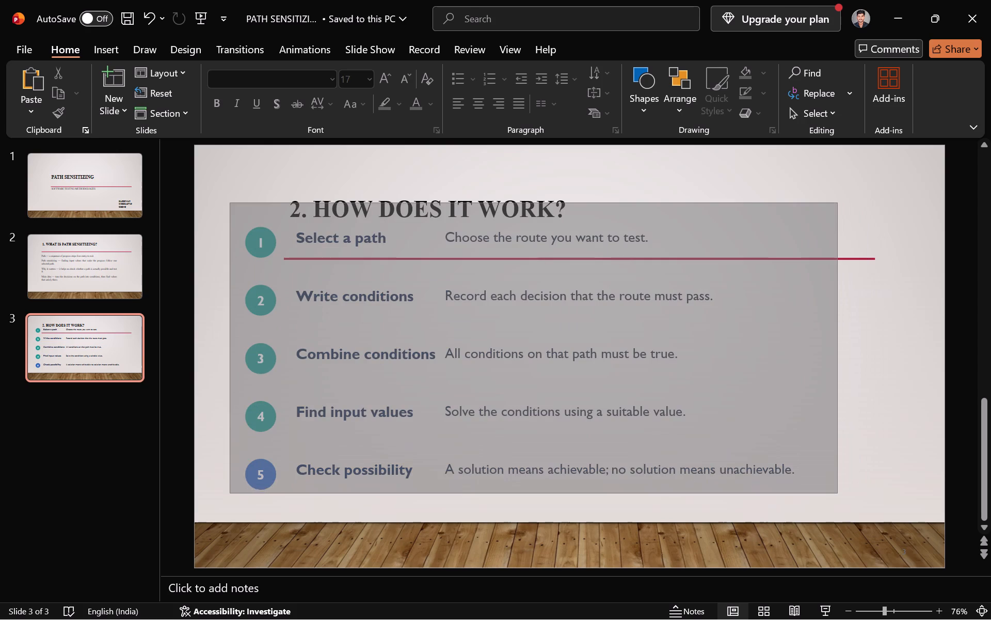
pyautogui.moveTo(838, 493); pyautogui.dragTo(829, 503)
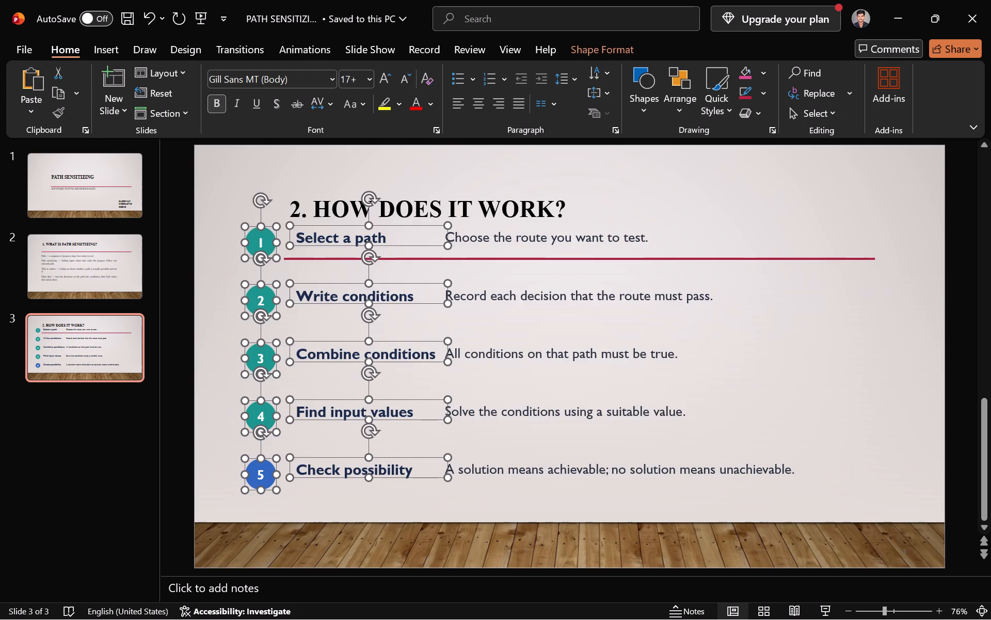
pyautogui.moveTo(401, 224); pyautogui.dragTo(420, 243)
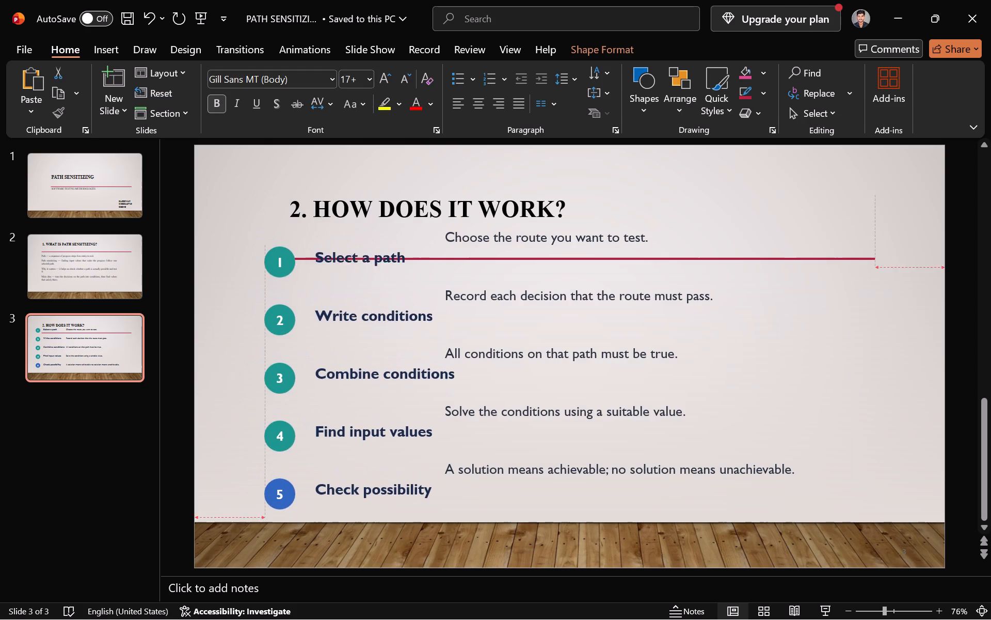
pyautogui.moveTo(420, 243); pyautogui.dragTo(434, 274)
# Try to select the description "Choose the route you want to test." that overlaps the title area.
pyautogui.click(561, 239)
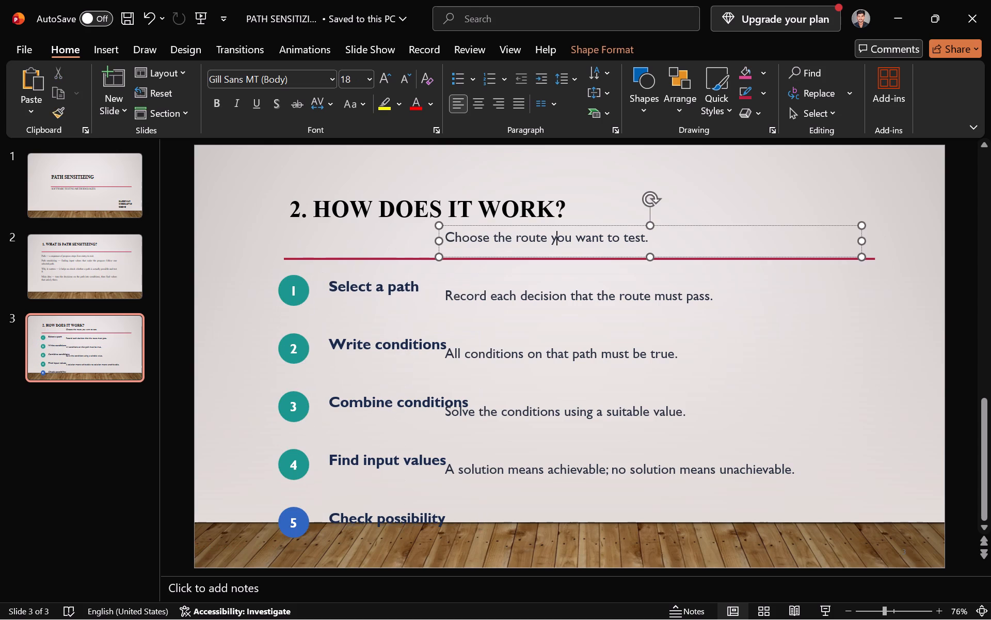
pyautogui.click(696, 194)
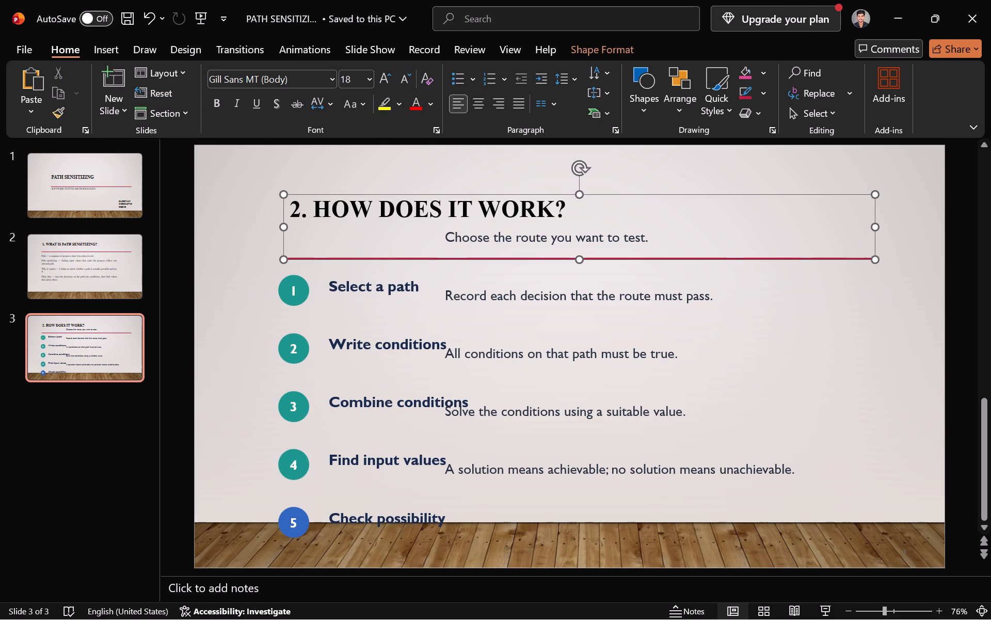
pyautogui.click(404, 171)
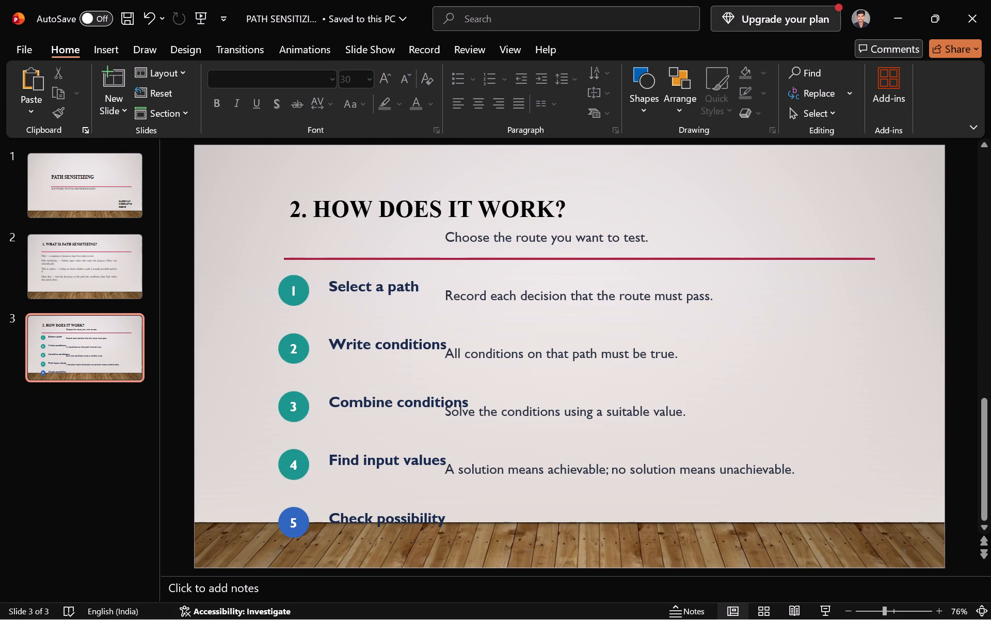
pyautogui.moveTo(427, 230); pyautogui.dragTo(700, 277)
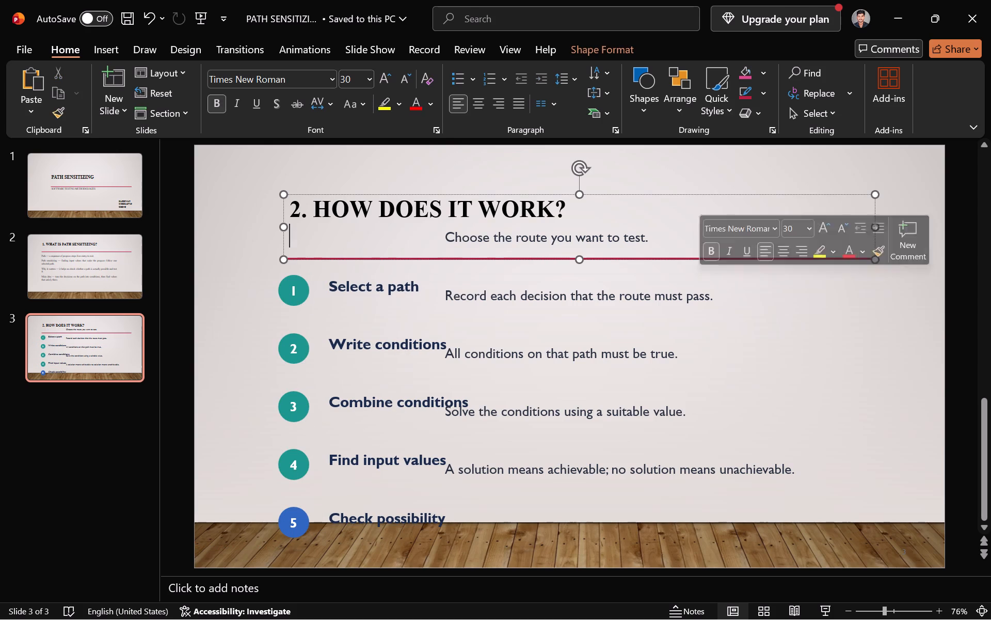
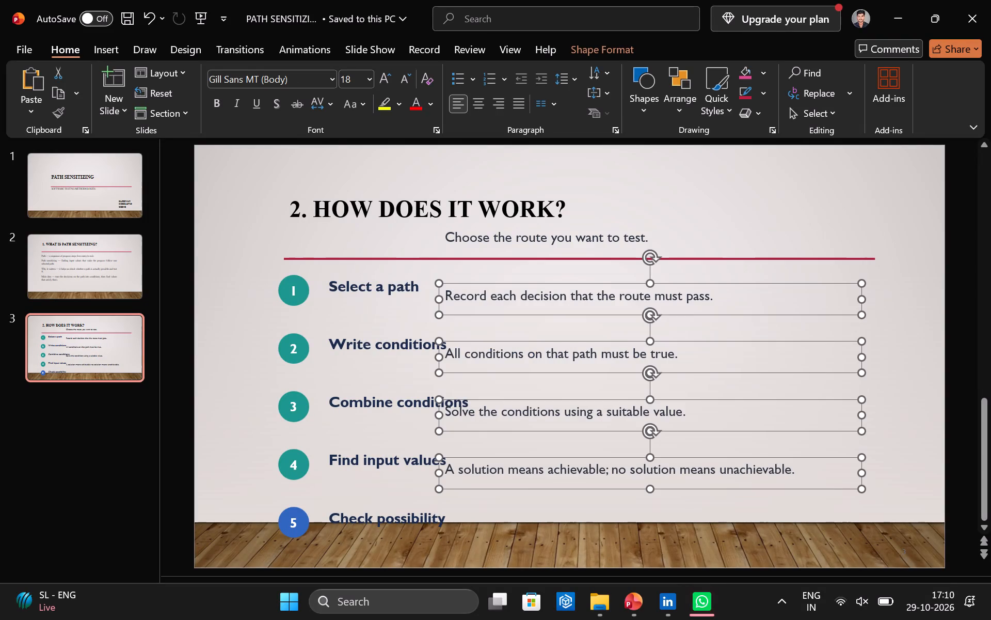
# Move the four selected descriptions down together so they line up beside the "Write conditions" through "Check possibility" headings.
pyautogui.moveTo(723, 280); pyautogui.dragTo(742, 308)
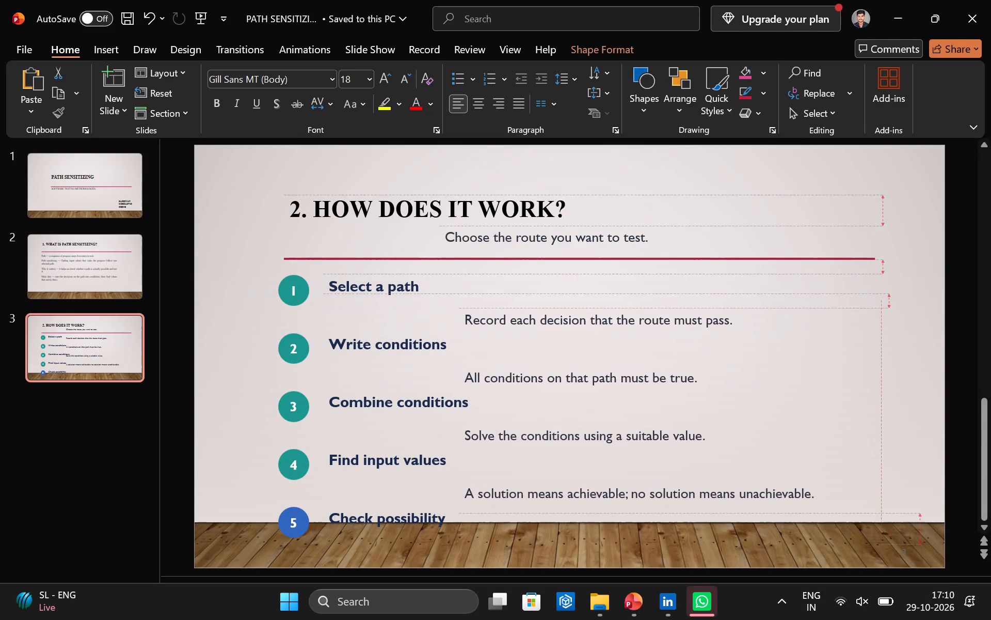
pyautogui.moveTo(742, 308); pyautogui.dragTo(764, 326)
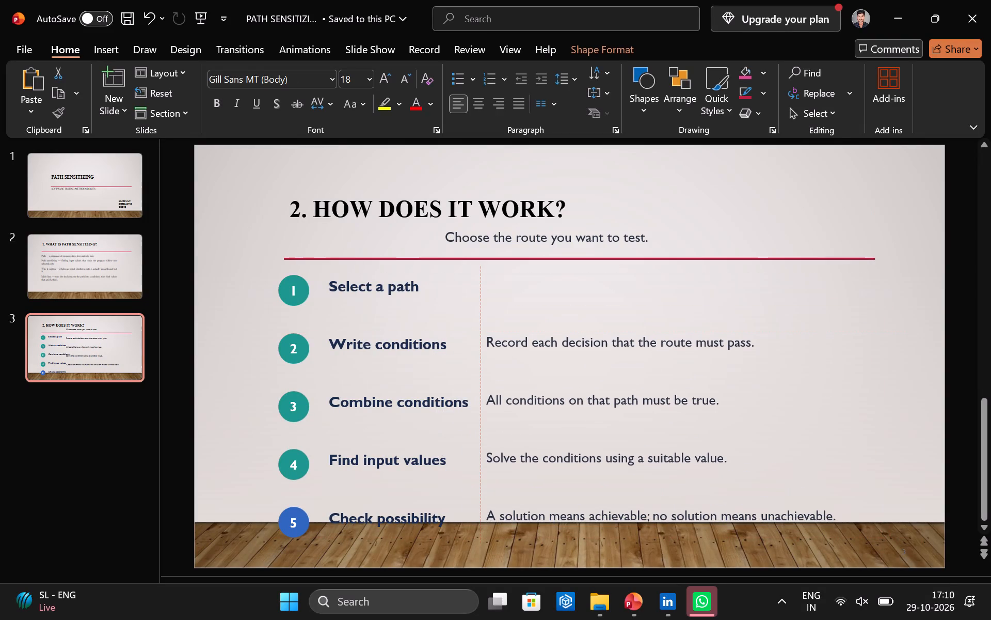
pyautogui.moveTo(764, 326); pyautogui.dragTo(761, 329)
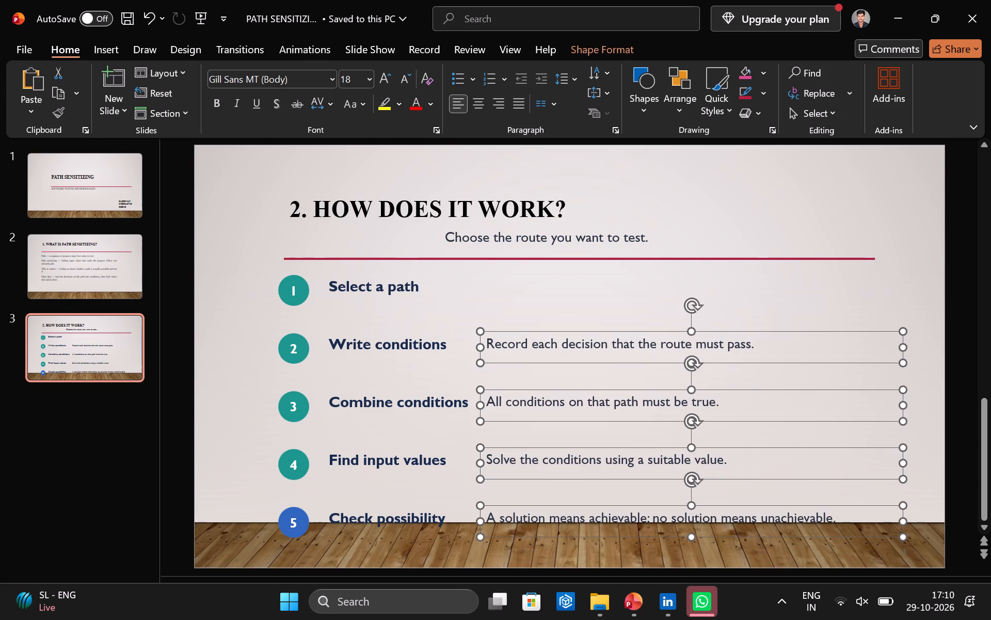
# Move the description "Choose the route you want to test." beside the "Select a path" heading, left-aligned with the other descriptions.
pyautogui.click(589, 240)
pyautogui.click(667, 222)
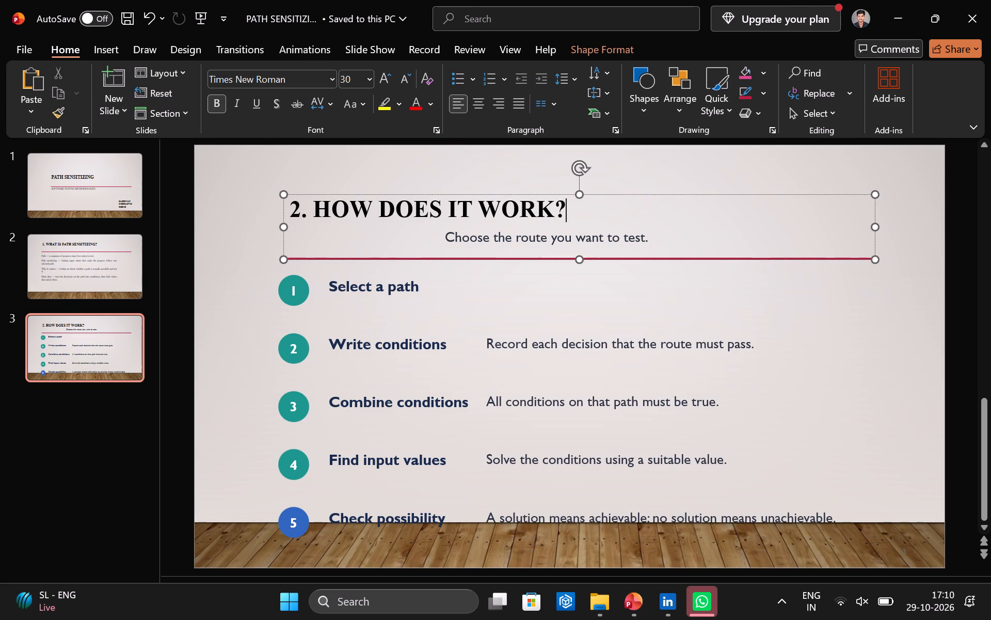
pyautogui.click(641, 236)
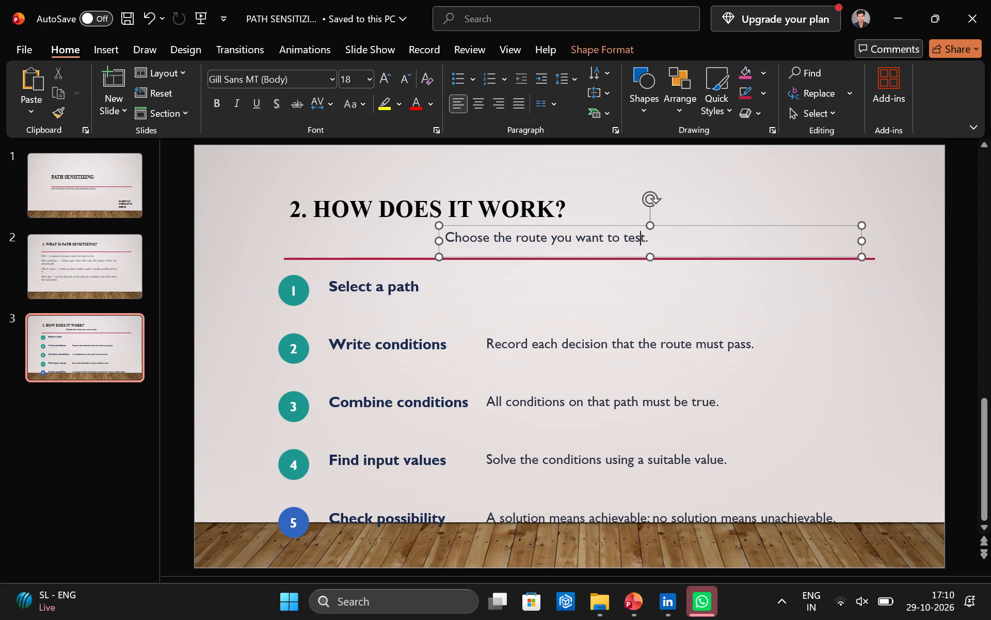
pyautogui.moveTo(674, 224); pyautogui.dragTo(715, 278)
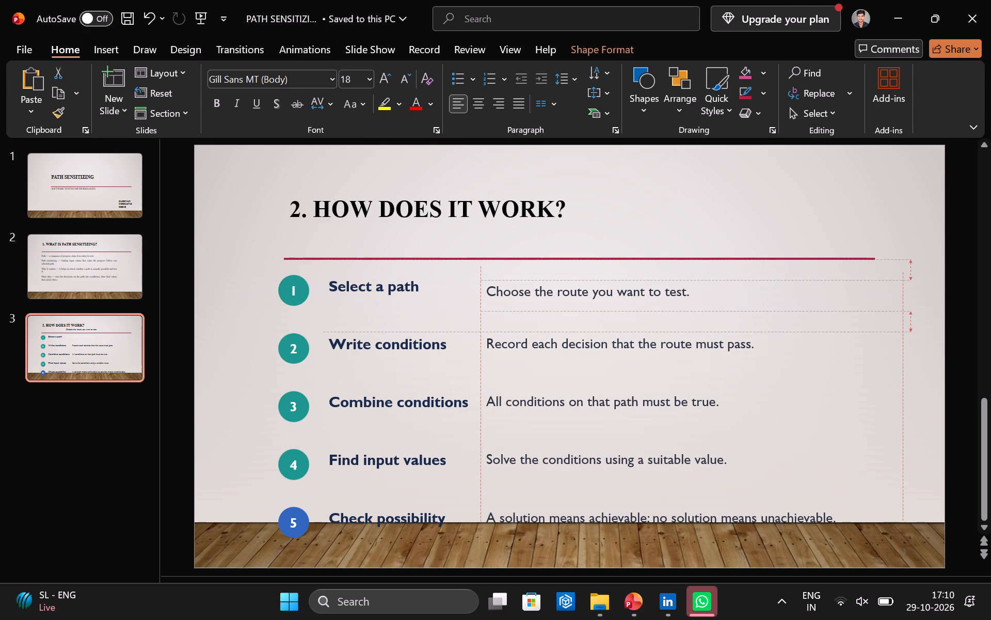
pyautogui.moveTo(715, 278); pyautogui.dragTo(716, 278)
pyautogui.click(797, 325)
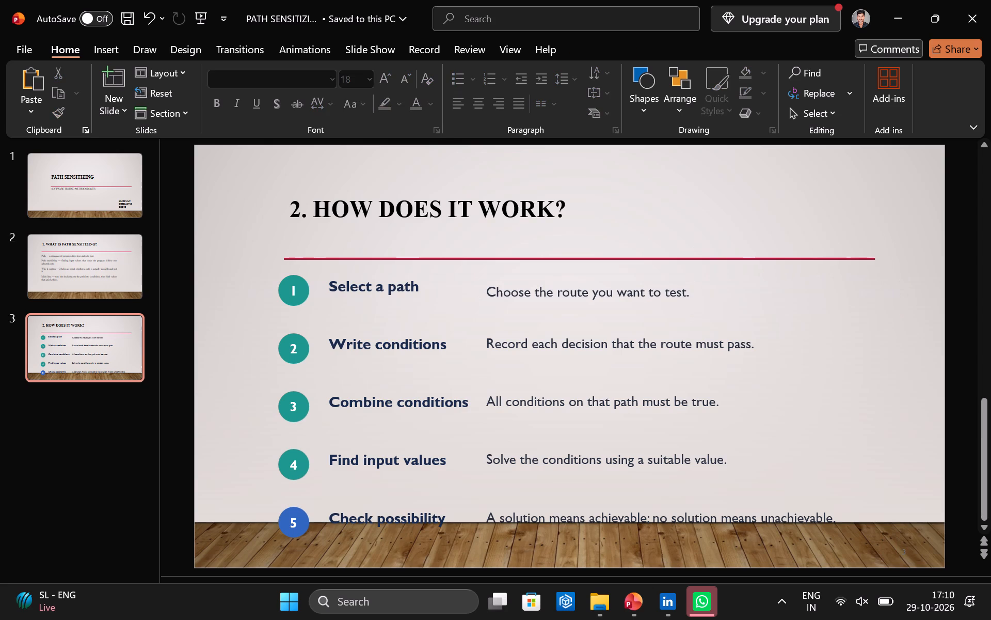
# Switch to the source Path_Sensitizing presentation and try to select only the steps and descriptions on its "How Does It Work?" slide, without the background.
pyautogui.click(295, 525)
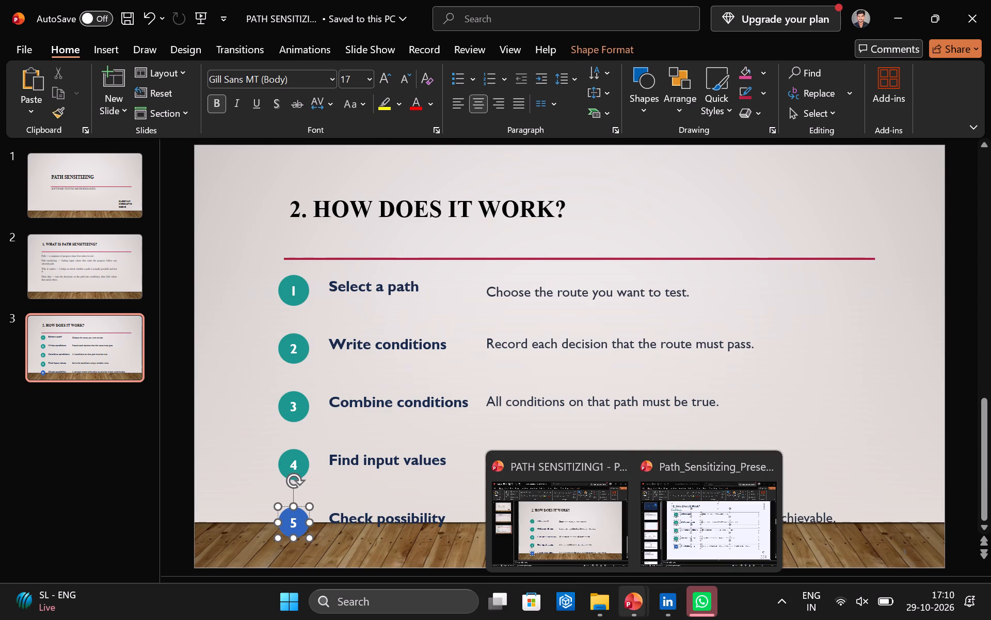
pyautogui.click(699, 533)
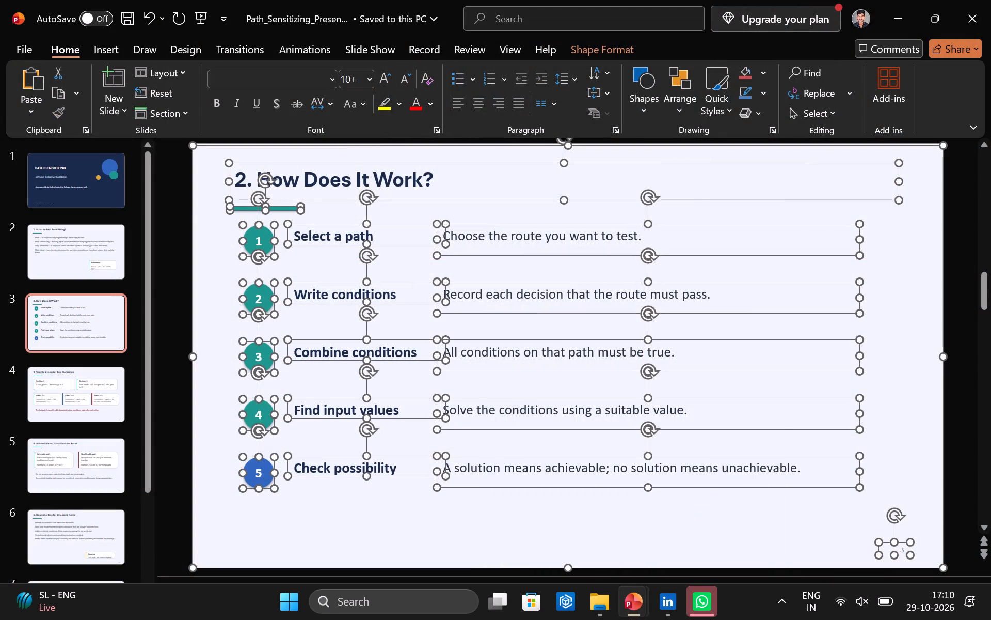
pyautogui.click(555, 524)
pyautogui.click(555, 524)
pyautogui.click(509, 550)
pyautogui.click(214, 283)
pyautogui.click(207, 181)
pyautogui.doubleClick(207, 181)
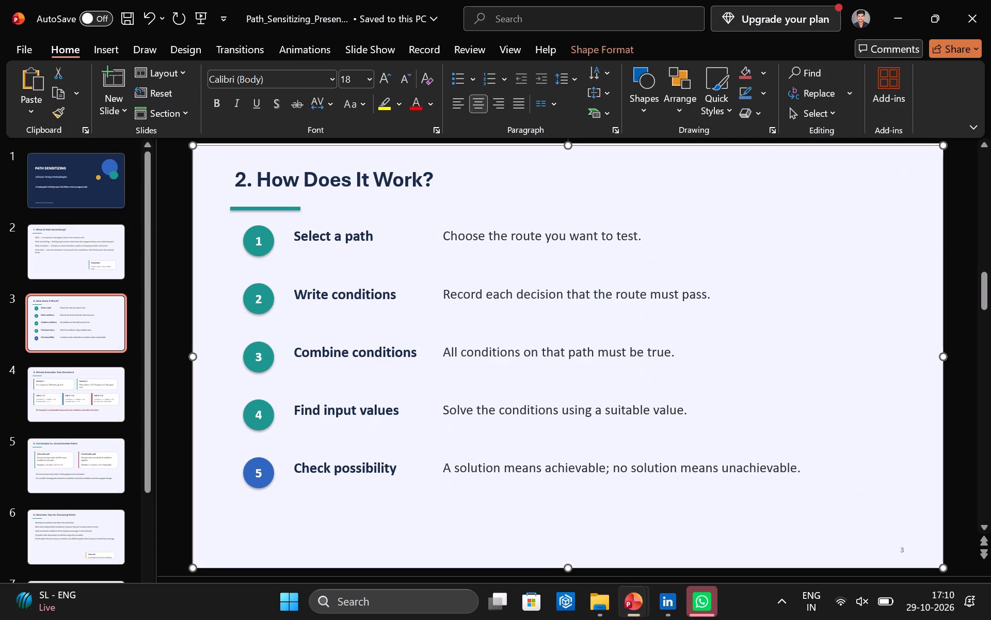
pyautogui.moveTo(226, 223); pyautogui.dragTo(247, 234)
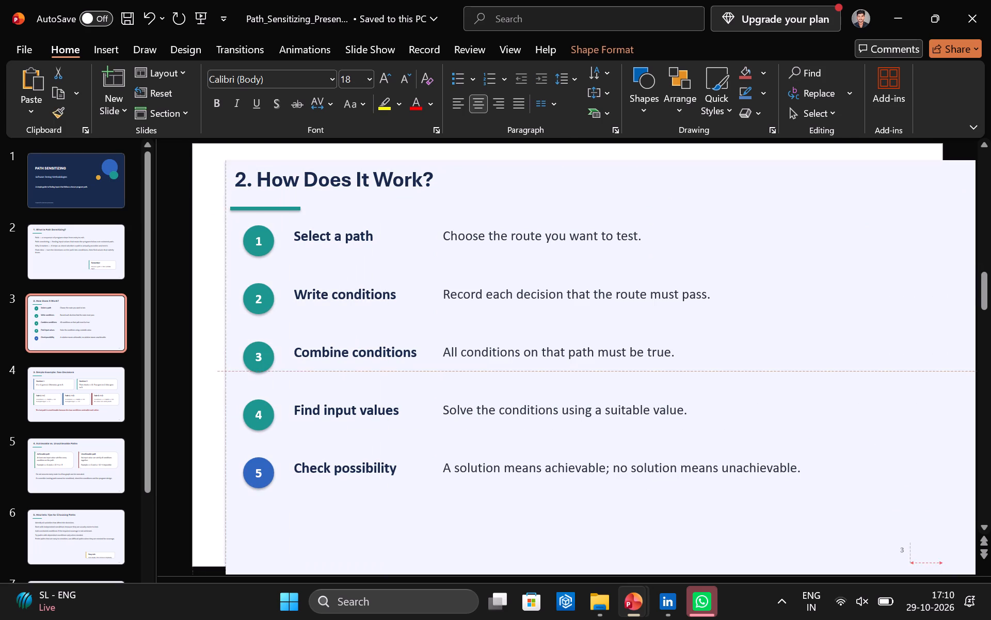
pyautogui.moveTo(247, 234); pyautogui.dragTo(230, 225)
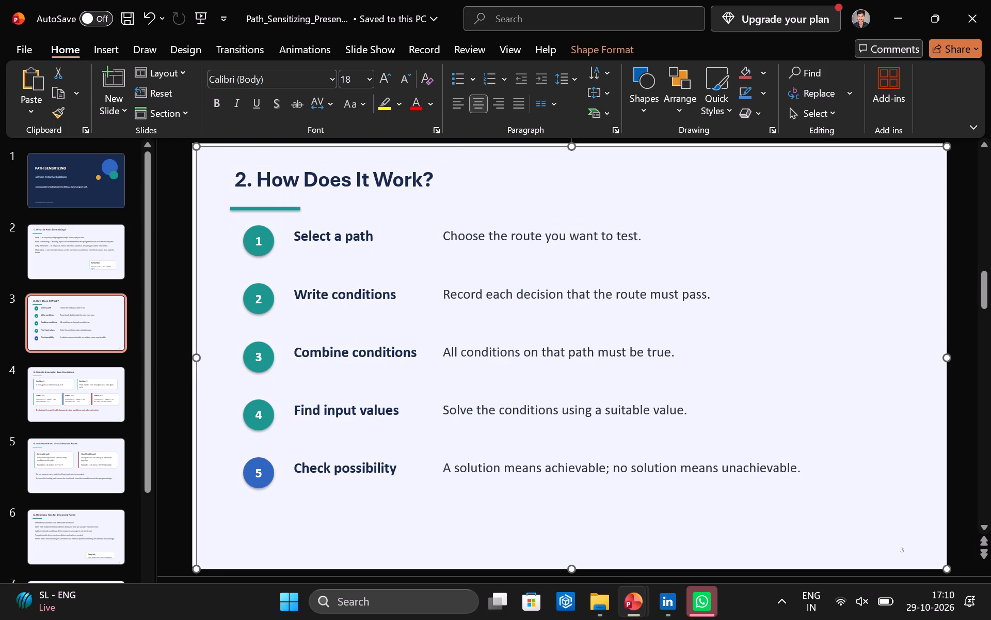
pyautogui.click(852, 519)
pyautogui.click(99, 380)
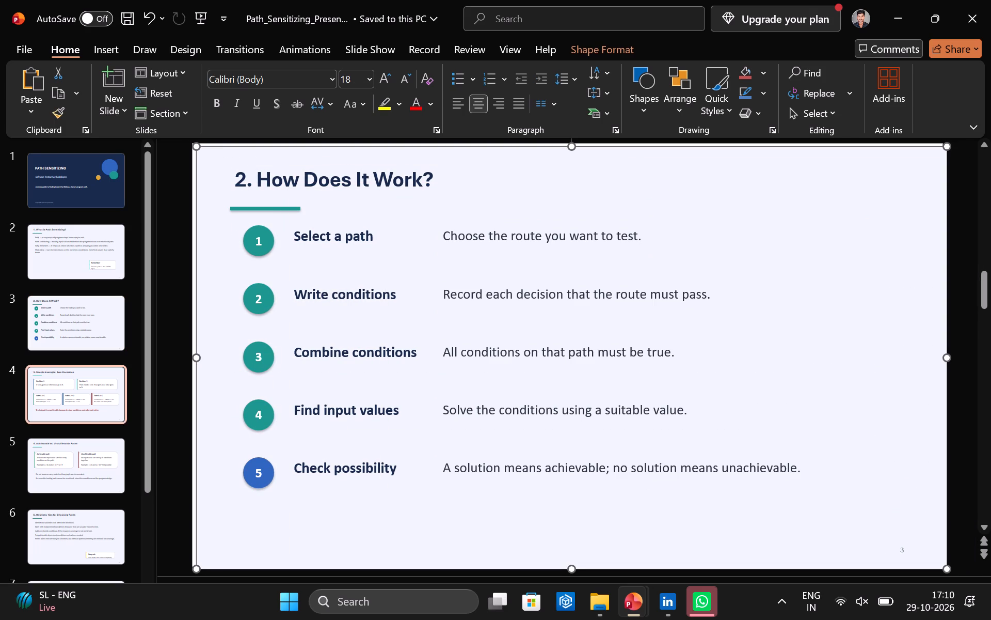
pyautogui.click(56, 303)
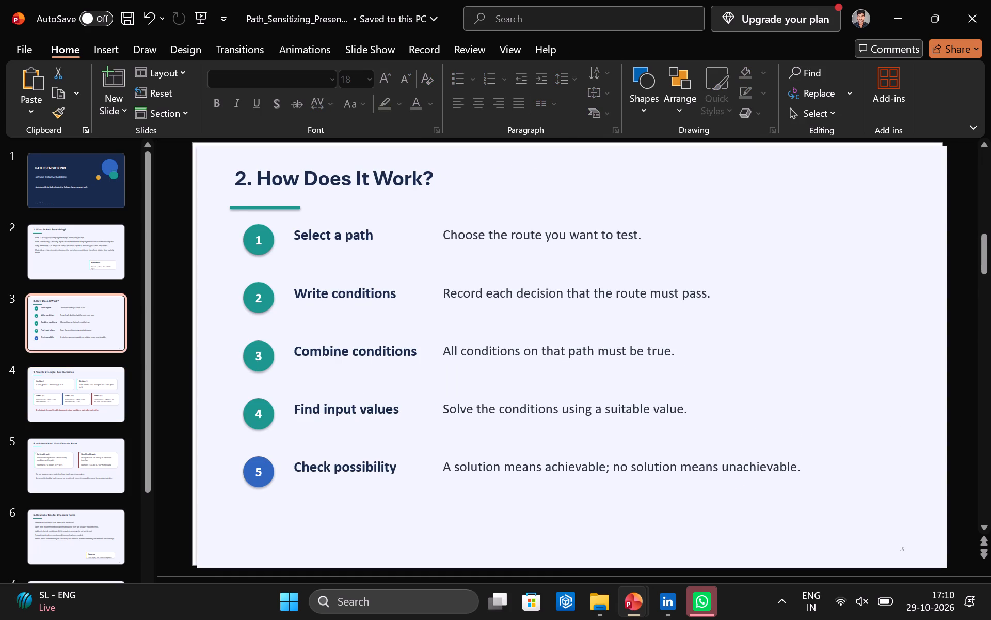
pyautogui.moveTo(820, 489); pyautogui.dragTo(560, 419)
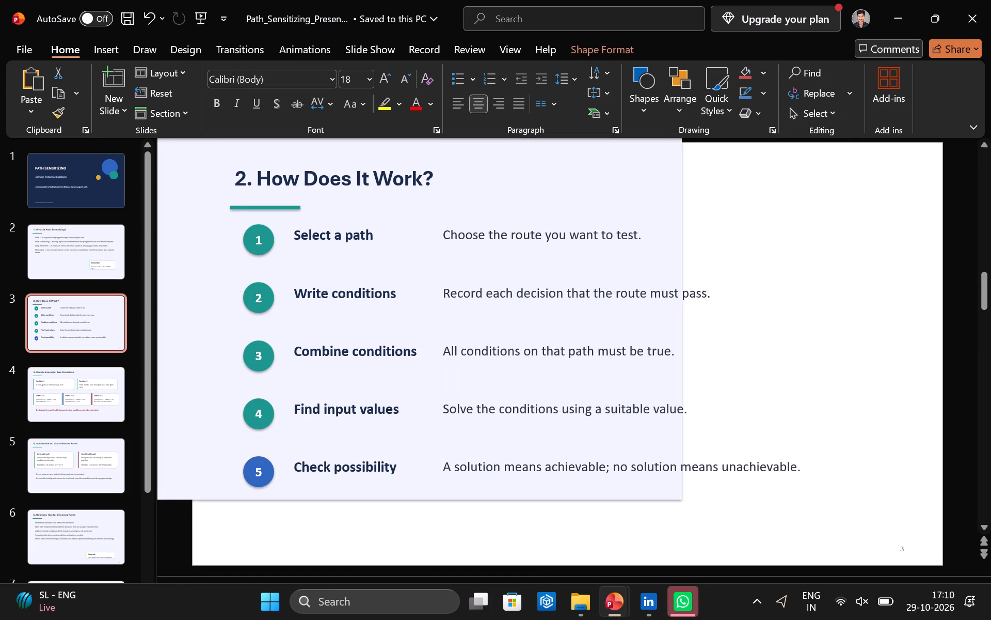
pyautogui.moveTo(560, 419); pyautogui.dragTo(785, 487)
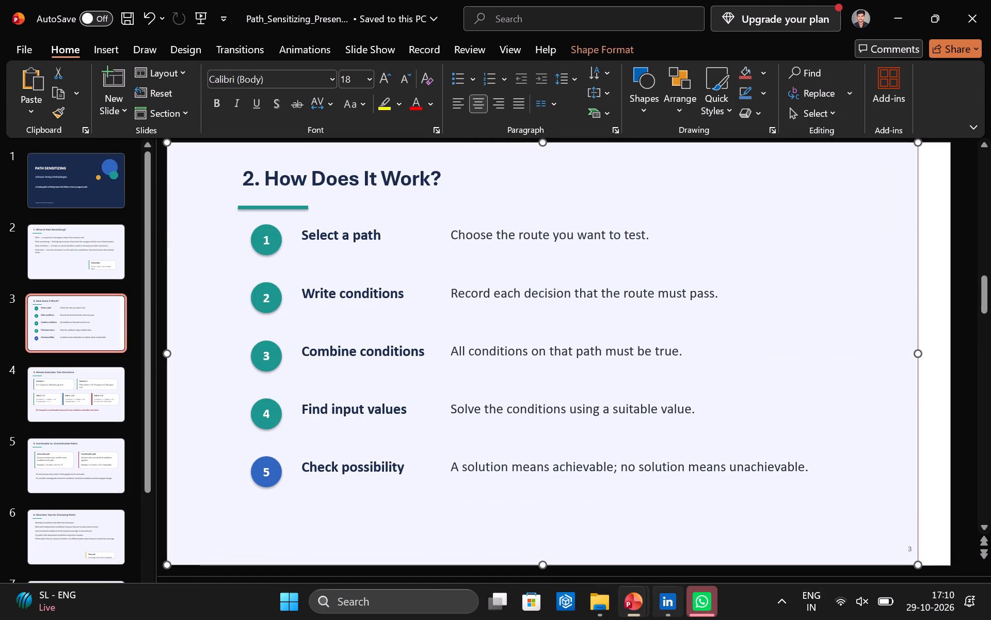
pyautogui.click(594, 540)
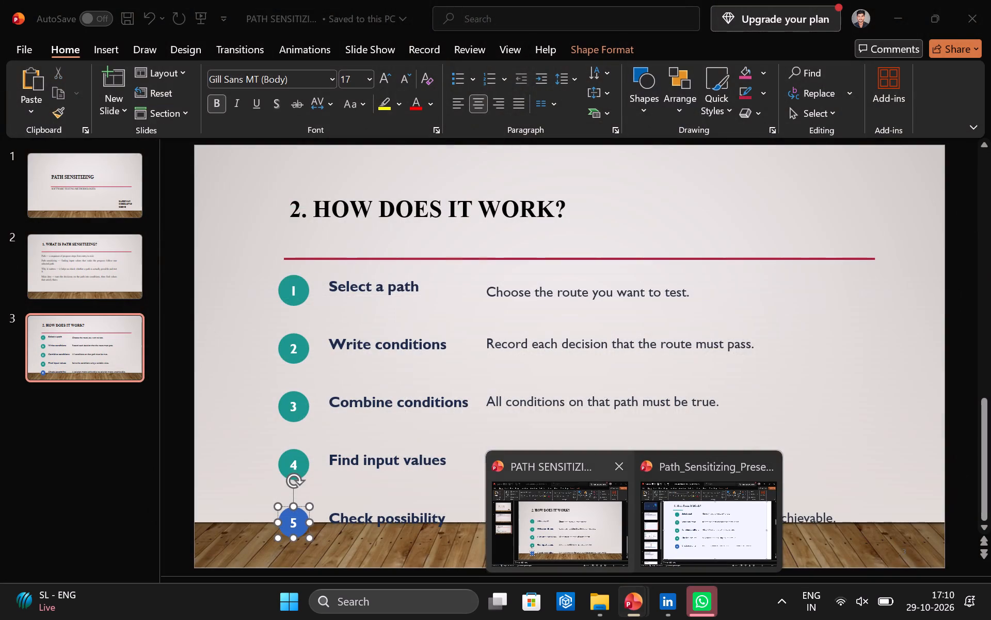
# Set the font of the five numbered circles and their bold headings to Times New Roman.
pyautogui.moveTo(253, 261); pyautogui.dragTo(854, 479)
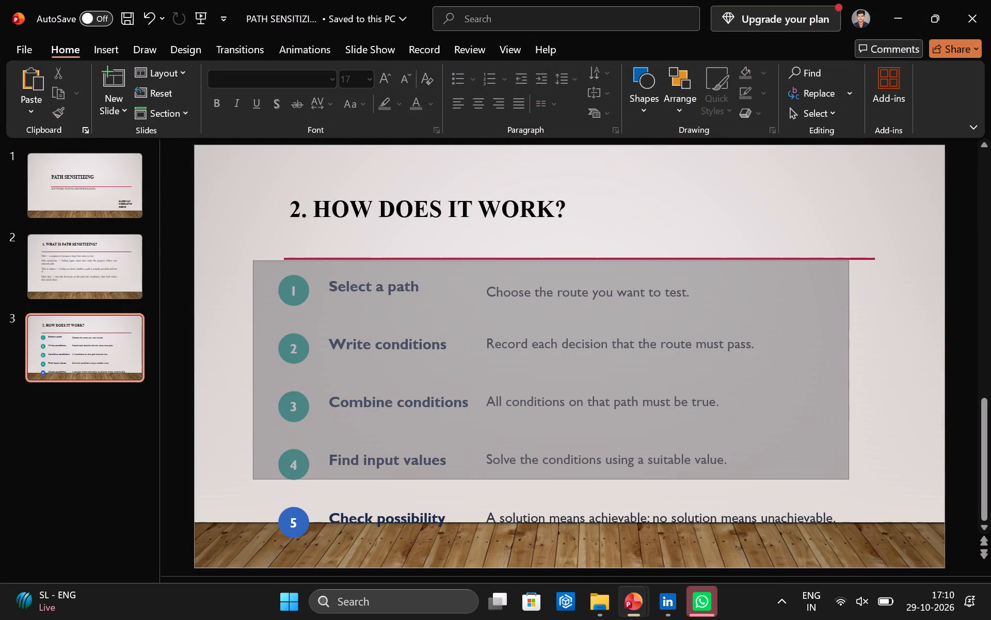
pyautogui.moveTo(854, 479); pyautogui.dragTo(875, 540)
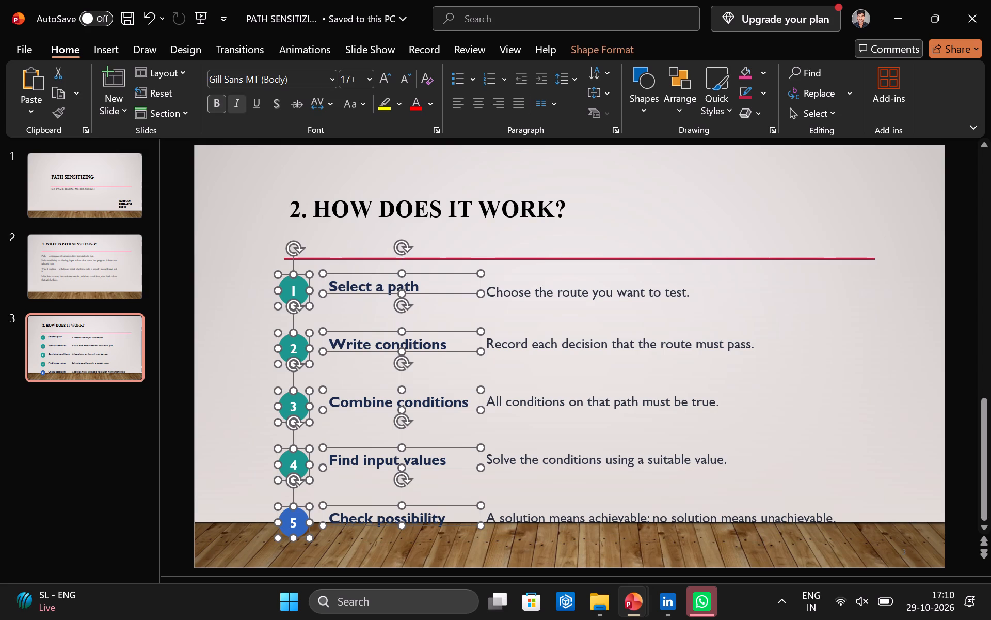
pyautogui.click(293, 80)
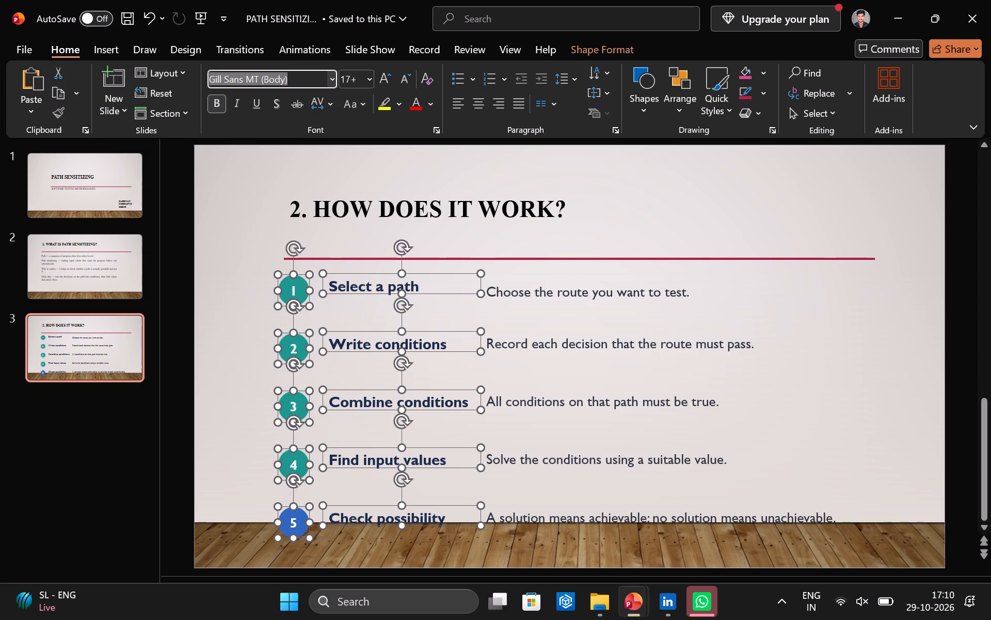
pyautogui.write('times')
pyautogui.press('Return')
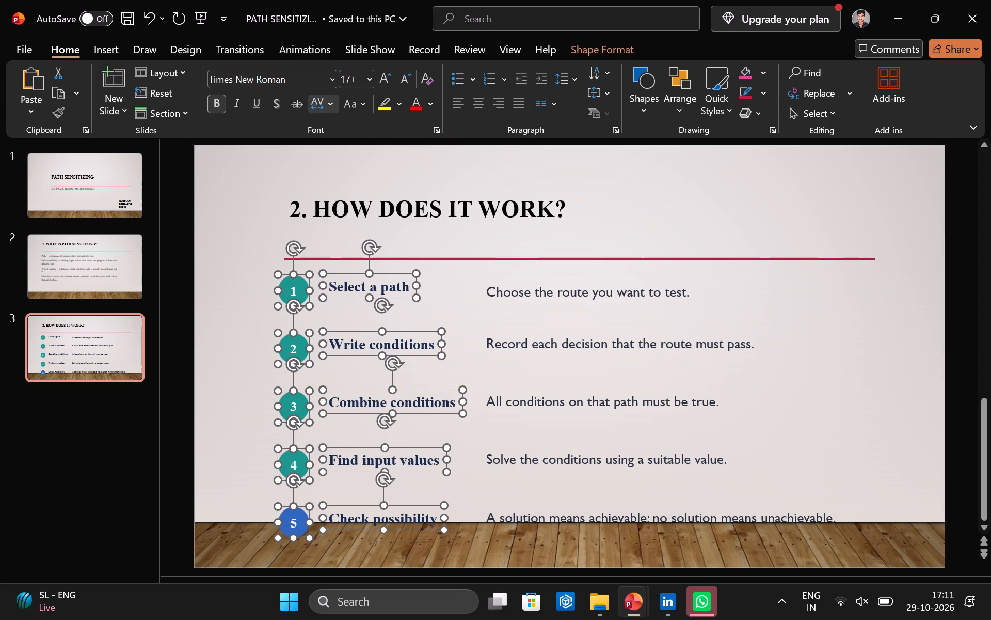
# Set the font colour of the selected numbered circles and headings to black.
pyautogui.click(430, 101)
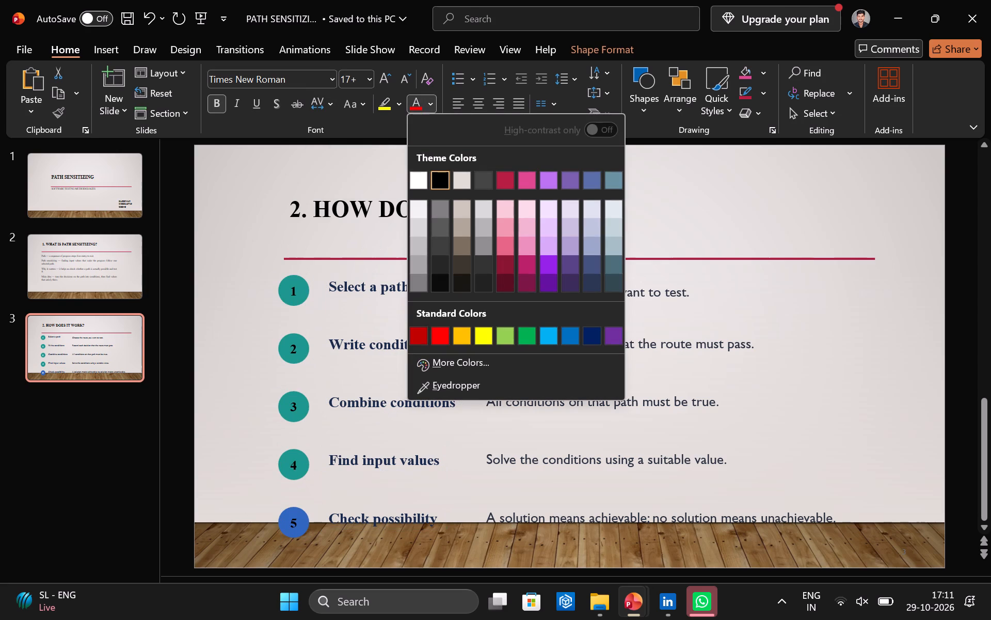
pyautogui.click(439, 181)
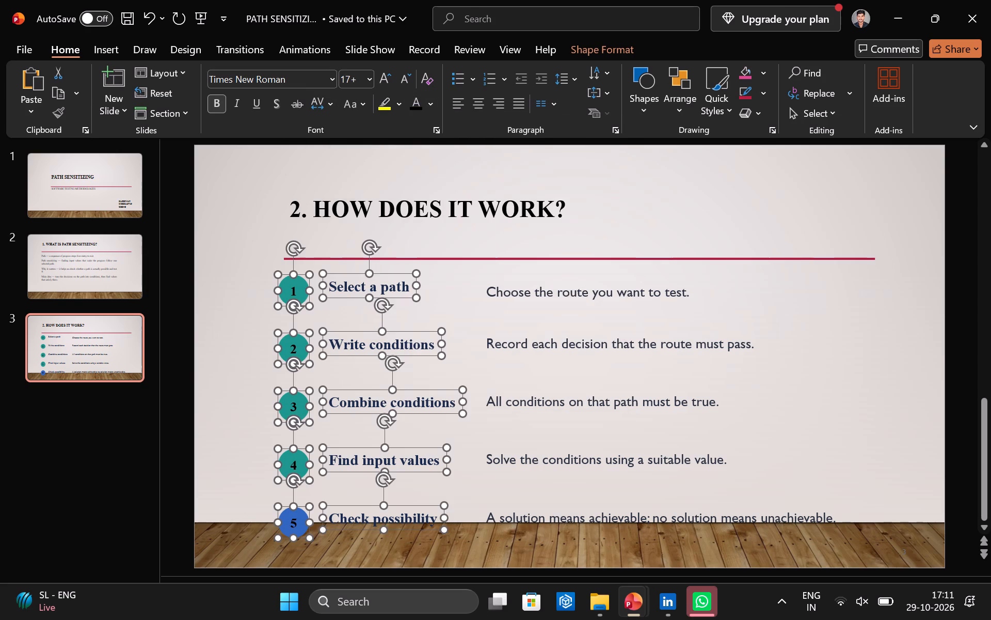
pyautogui.click(329, 102)
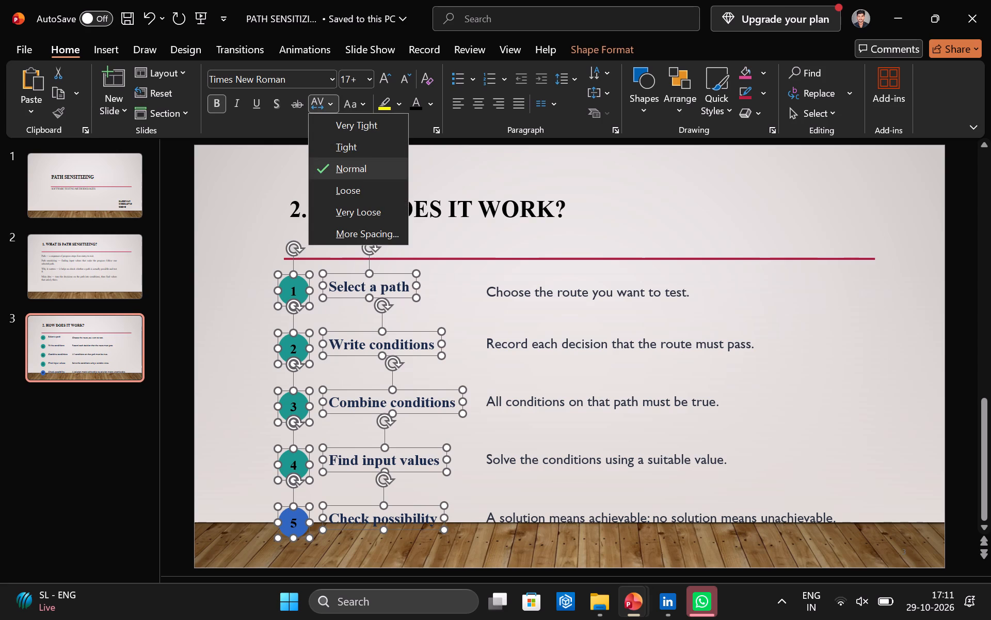
pyautogui.click(426, 100)
pyautogui.click(444, 184)
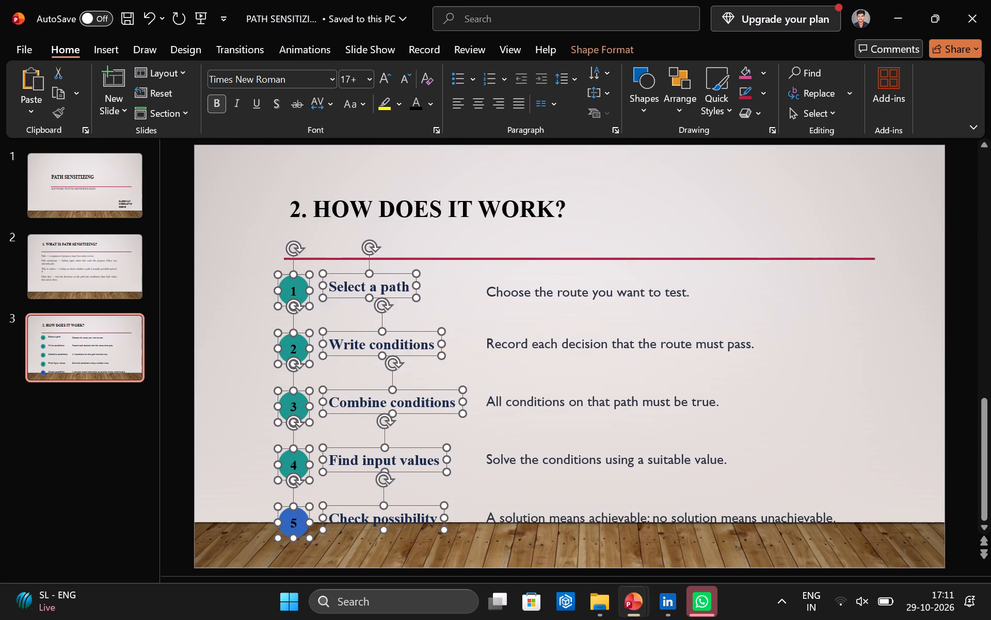
pyautogui.click(487, 268)
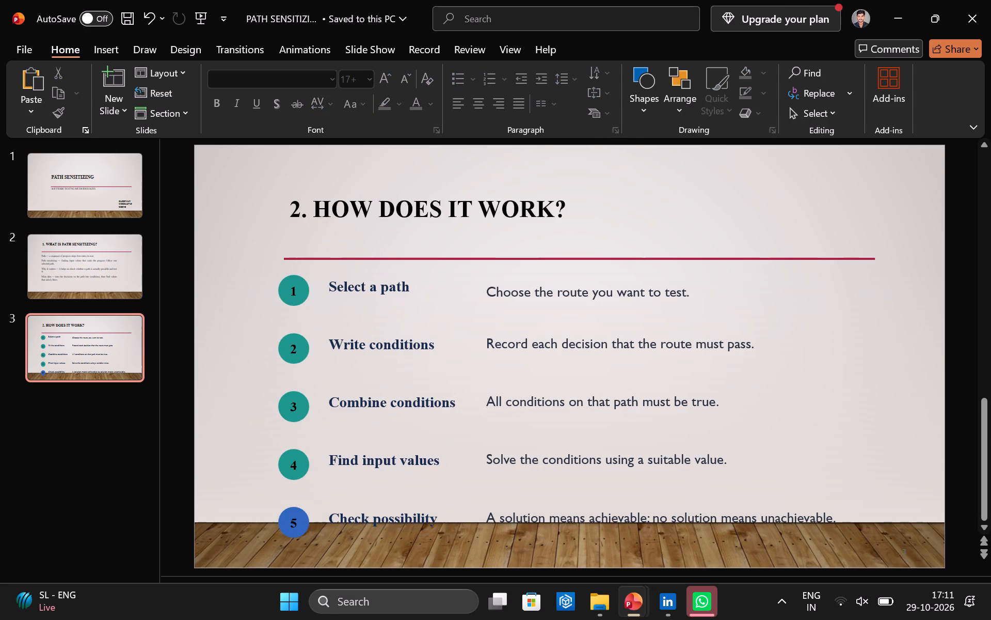
pyautogui.click(371, 376)
# Move circles 1 to 4 and all five bold headings up slightly together.
pyautogui.moveTo(262, 254); pyautogui.dragTo(565, 402)
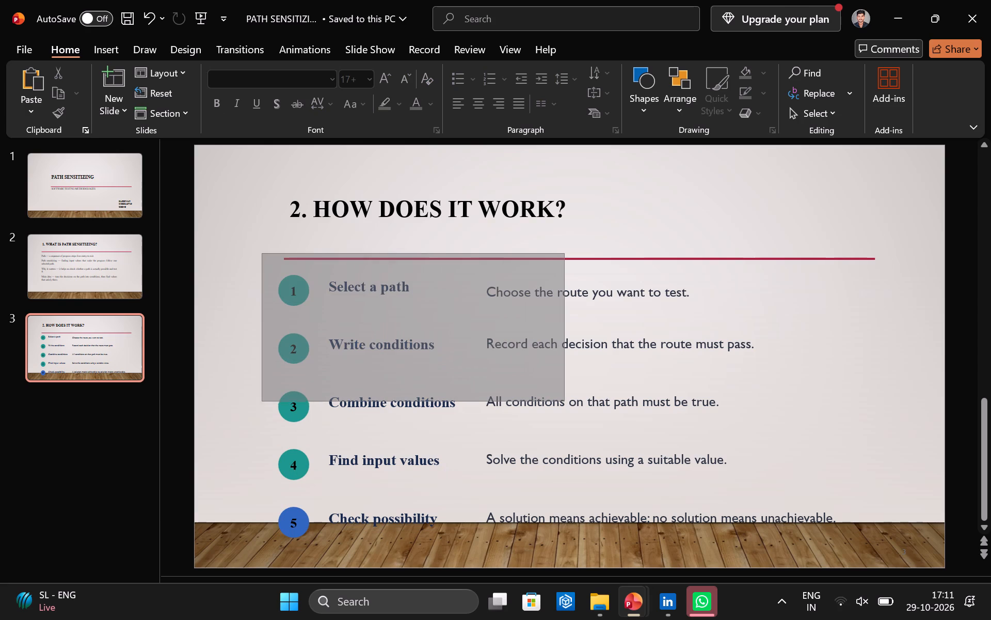
pyautogui.moveTo(565, 402); pyautogui.dragTo(813, 533)
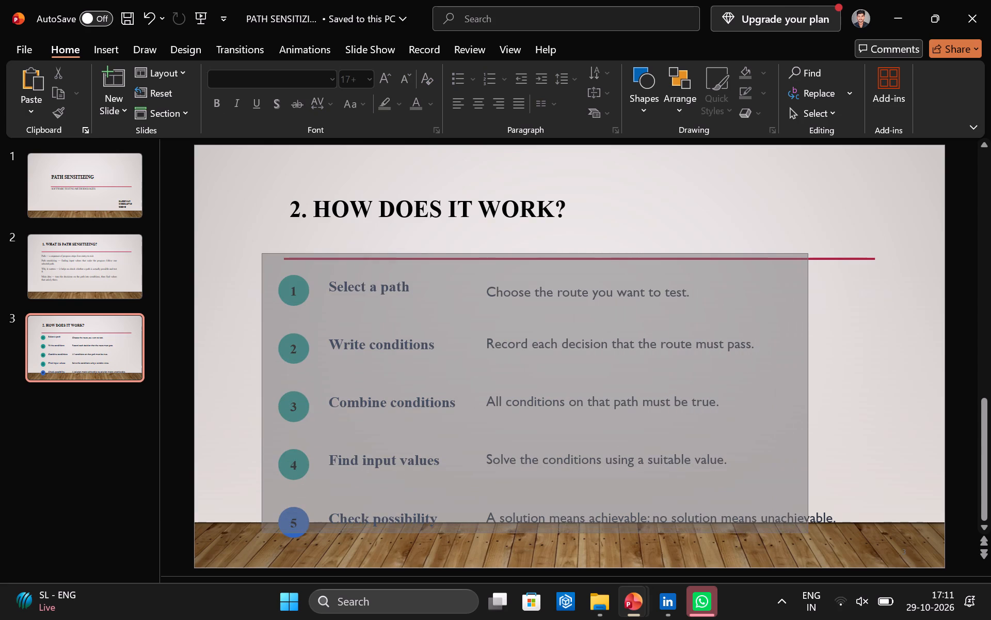
pyautogui.moveTo(813, 533); pyautogui.dragTo(863, 536)
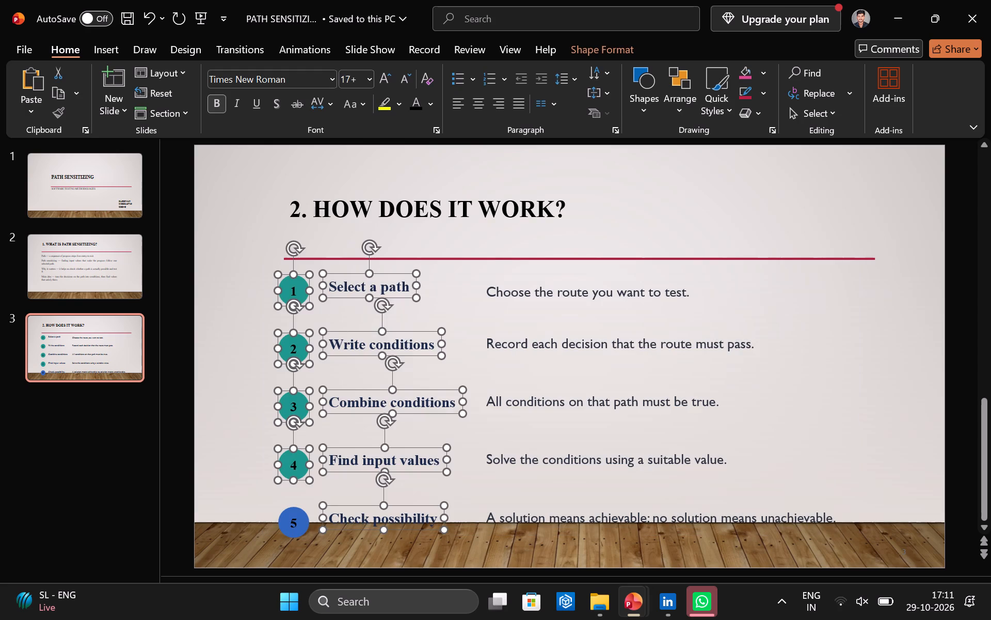
pyautogui.moveTo(344, 275); pyautogui.dragTo(346, 271)
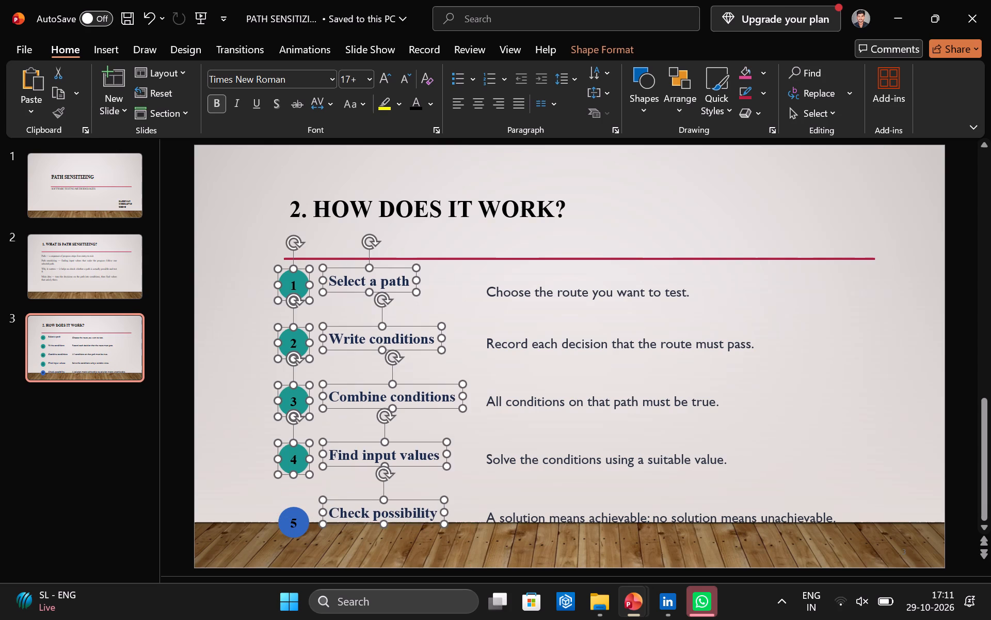
# Delete the numbered circles 5, 4, 3 and 1 beside the step headings.
pyautogui.click(301, 527)
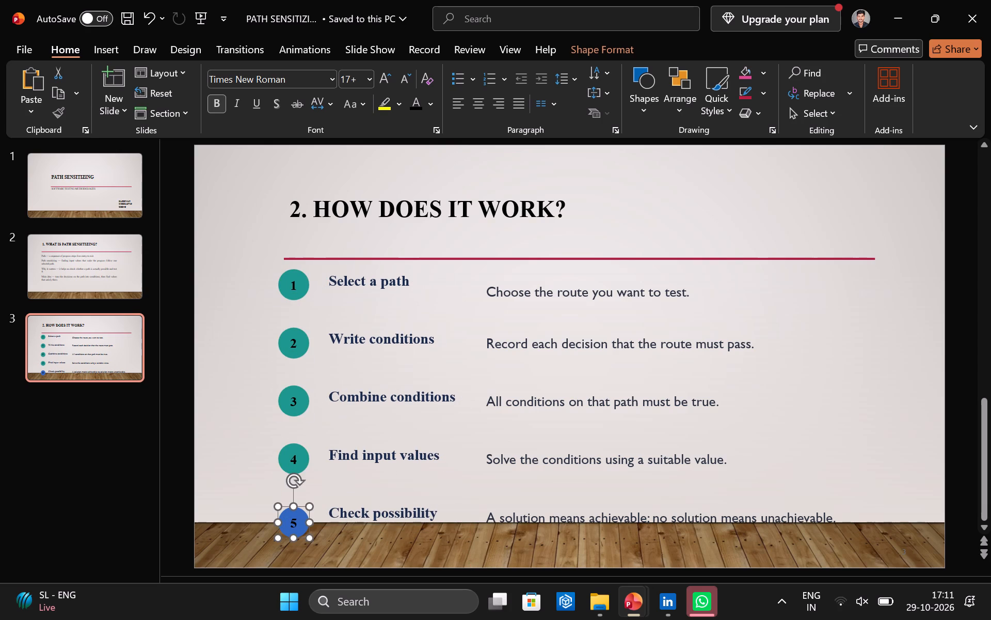
pyautogui.press('BackSpace')
pyautogui.press('BackSpace')
pyautogui.press('BackSpace')
pyautogui.press('BackSpace')
pyautogui.press('BackSpace')
pyautogui.click(288, 461)
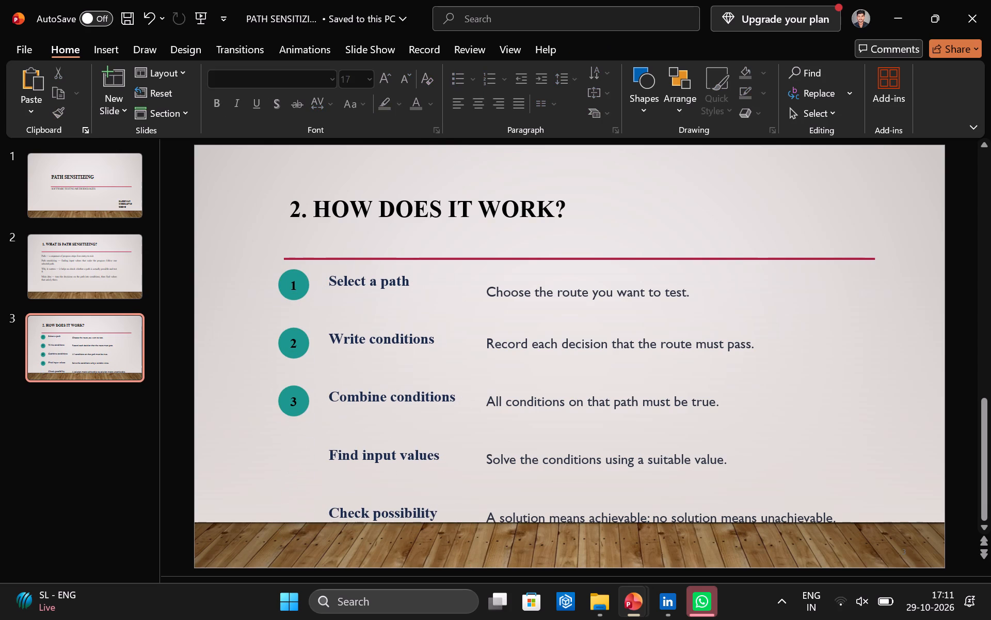
pyautogui.click(287, 406)
pyautogui.press('BackSpace')
pyautogui.click(293, 350)
pyautogui.press('BackSpace')
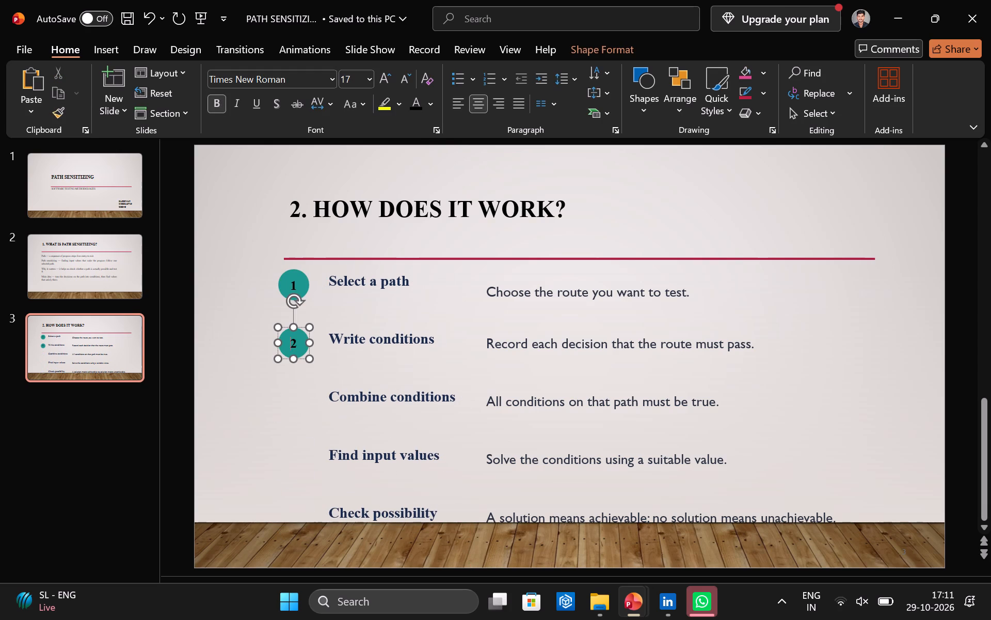
pyautogui.press('BackSpace')
pyautogui.press('BackSpace')
pyautogui.click(299, 283)
pyautogui.press('BackSpace')
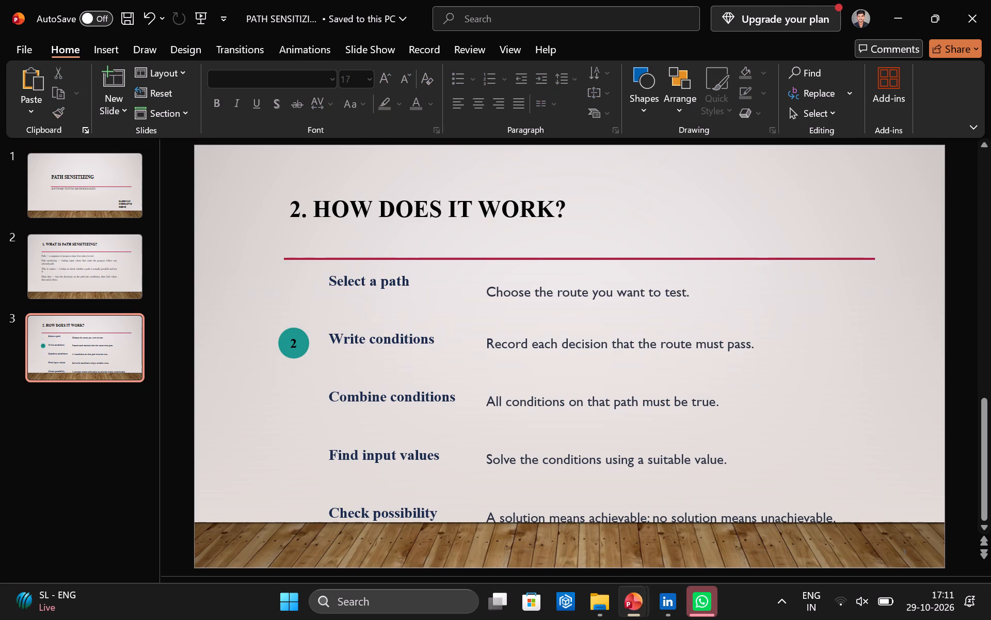
# Remove the remaining circle 2 beside the "Write conditions" heading, including both its number and its shape.
pyautogui.click(294, 340)
pyautogui.press('BackSpace')
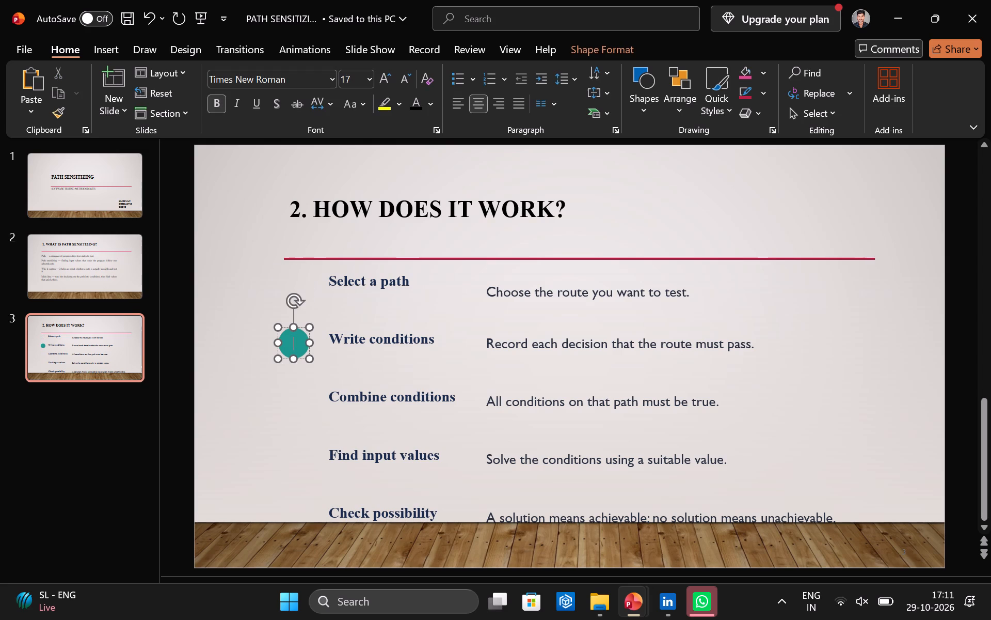
pyautogui.press('BackSpace')
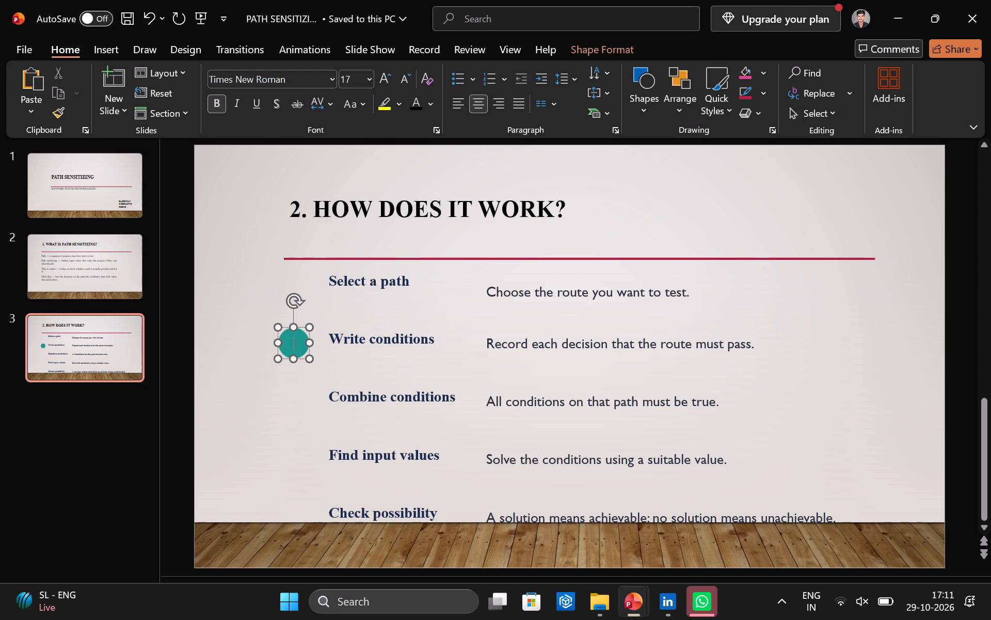
pyautogui.click(302, 326)
pyautogui.moveTo(309, 358); pyautogui.dragTo(328, 382)
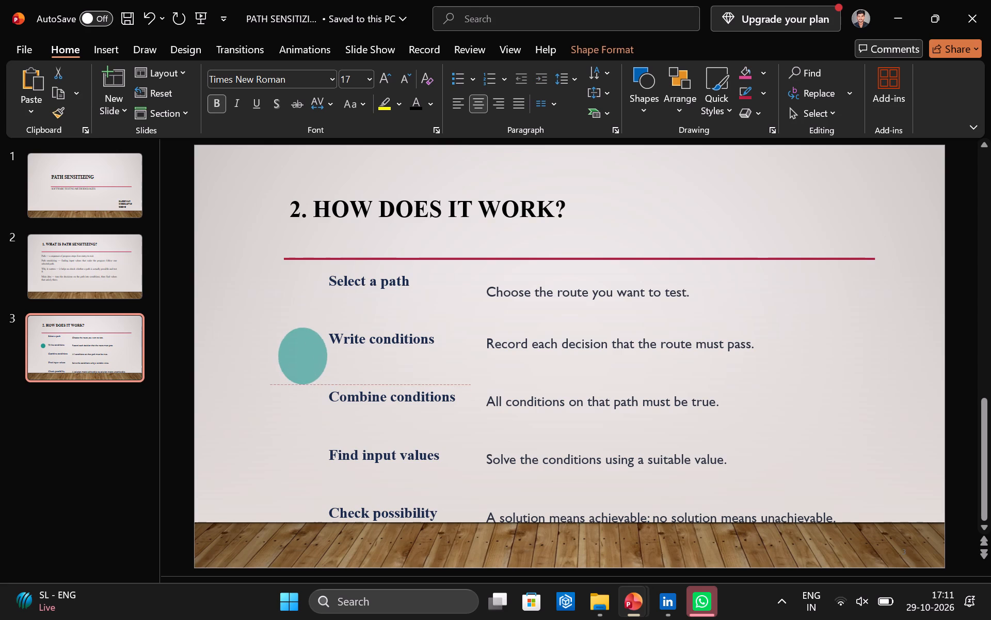
pyautogui.moveTo(328, 382); pyautogui.dragTo(327, 383)
pyautogui.click(308, 366)
pyautogui.click(289, 423)
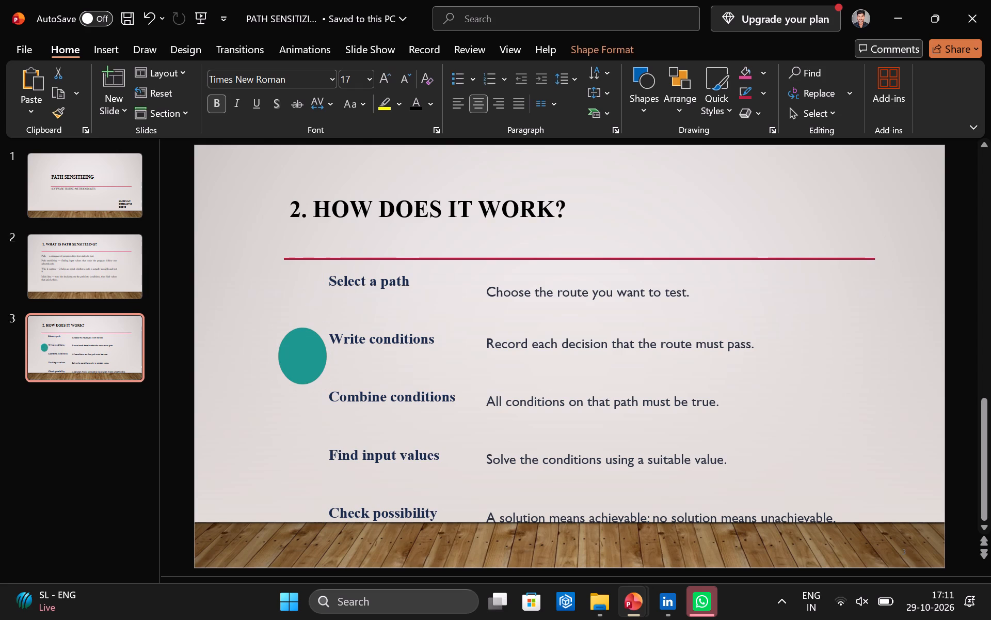
pyautogui.click(314, 359)
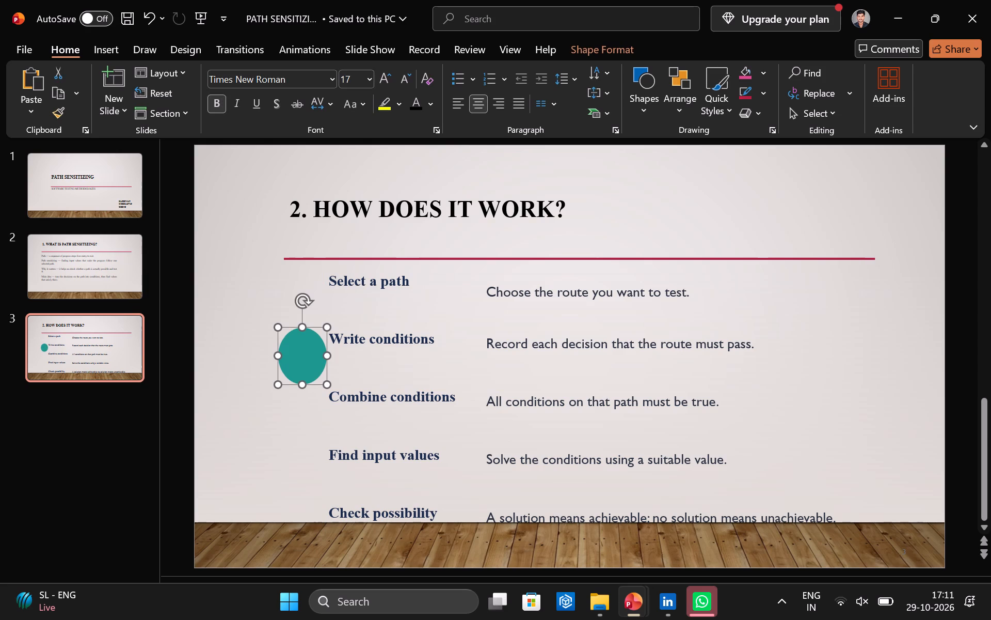
pyautogui.rightClick(314, 325)
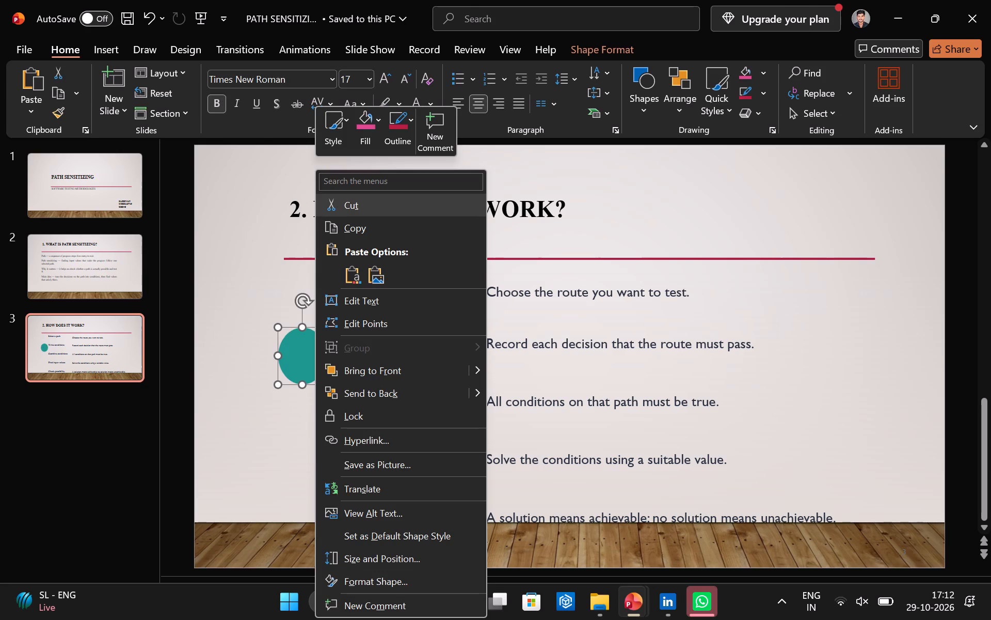
pyautogui.click(367, 202)
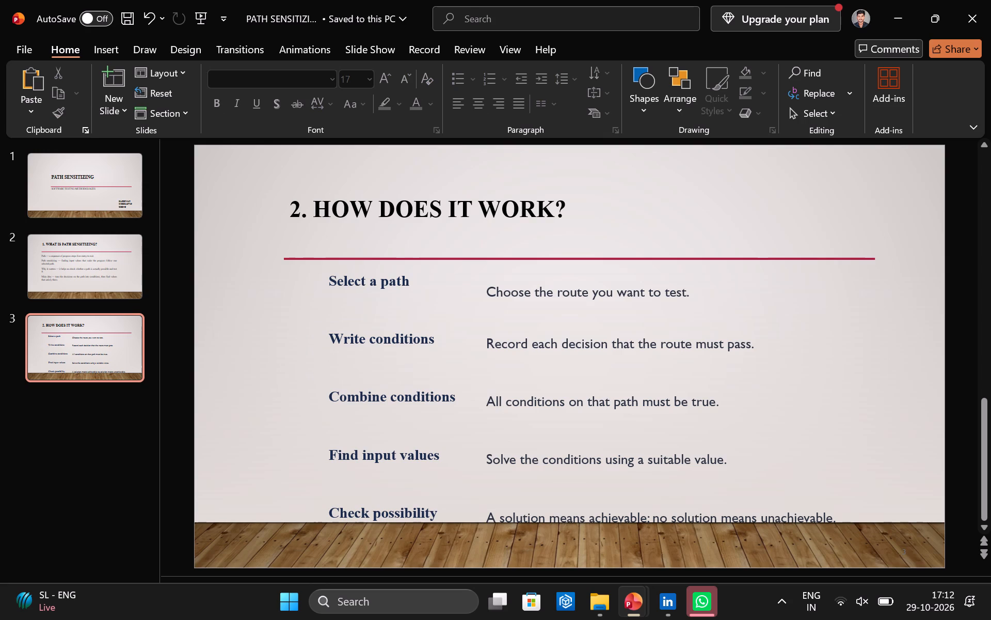
# Move the description "Choose the route you want to test." up slightly towards the level of its "Select a path" heading.
pyautogui.click(508, 294)
pyautogui.moveTo(528, 279); pyautogui.dragTo(526, 273)
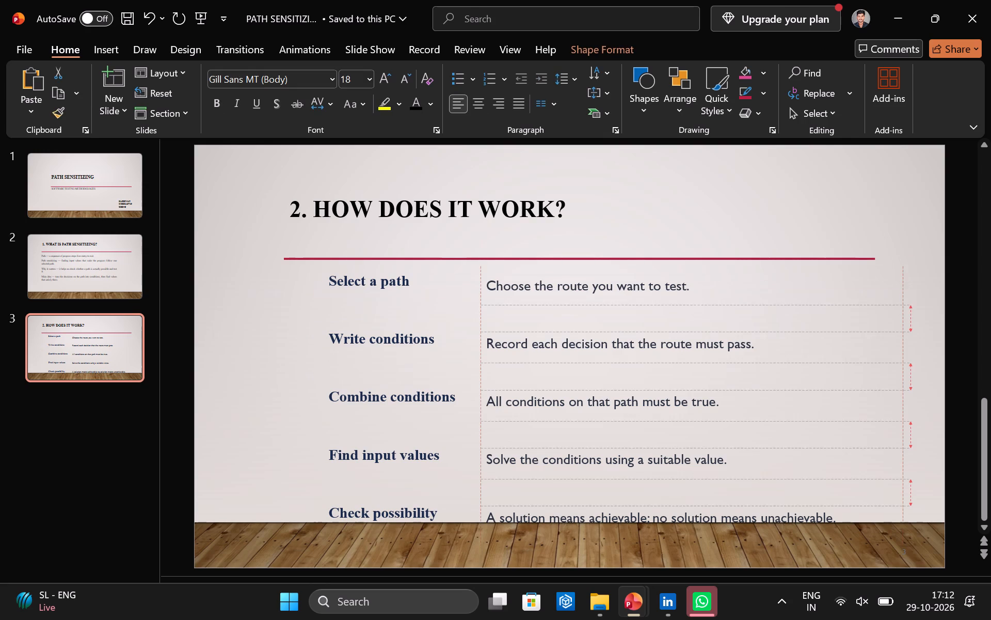
pyautogui.moveTo(526, 273); pyautogui.dragTo(525, 272)
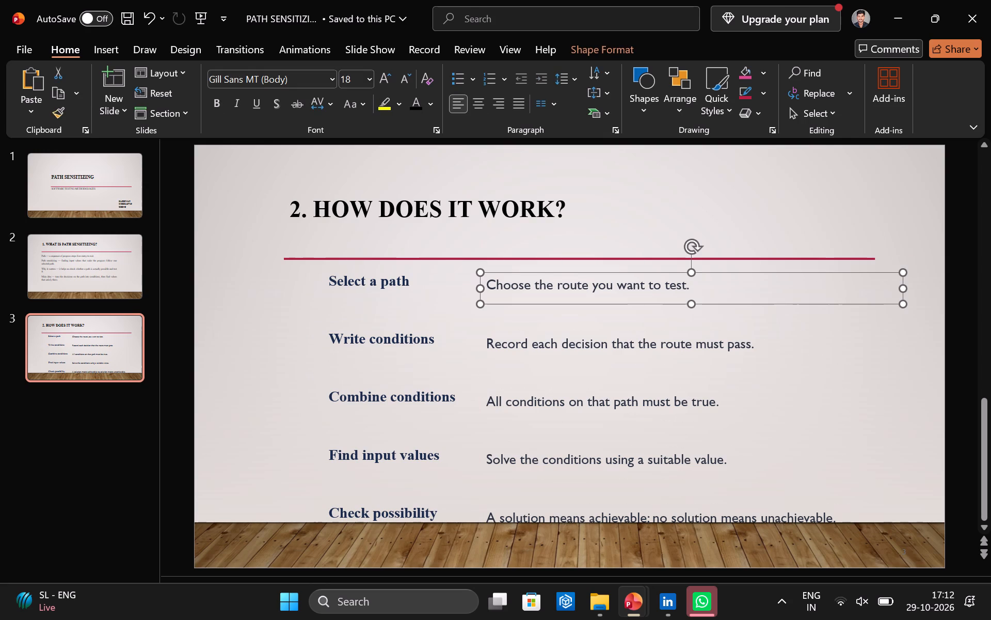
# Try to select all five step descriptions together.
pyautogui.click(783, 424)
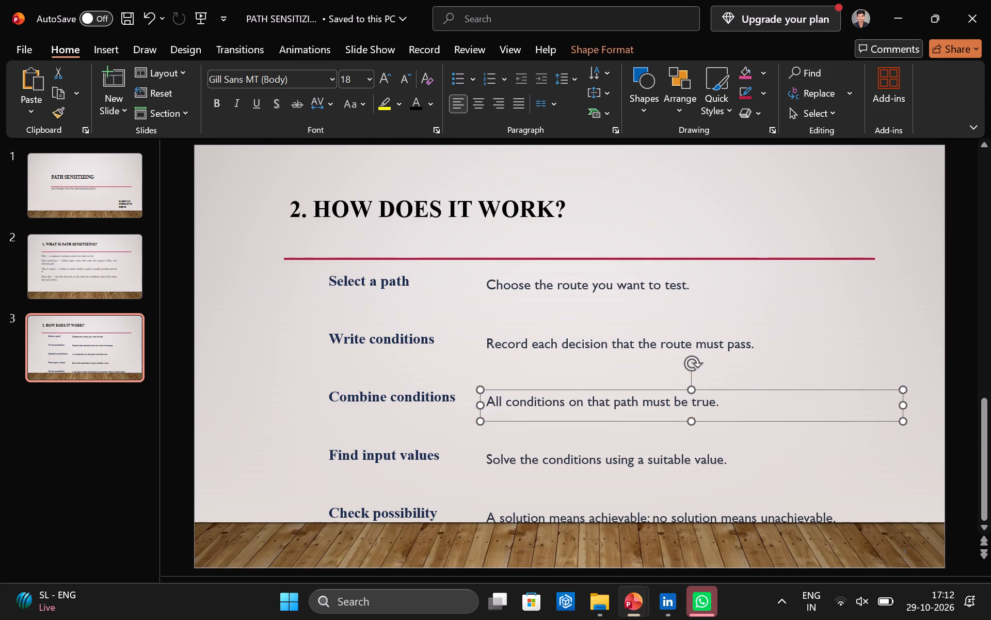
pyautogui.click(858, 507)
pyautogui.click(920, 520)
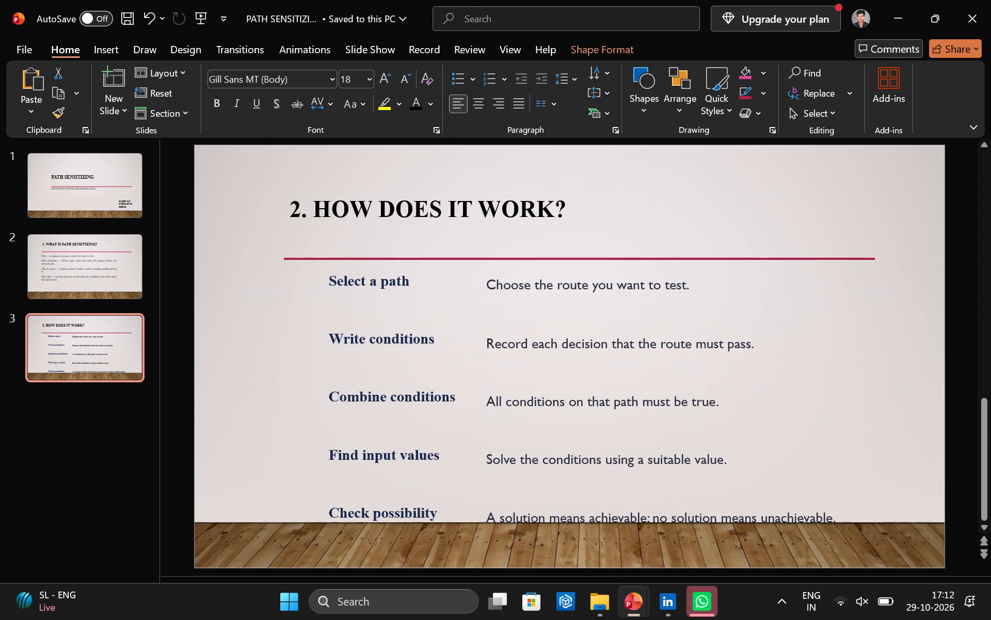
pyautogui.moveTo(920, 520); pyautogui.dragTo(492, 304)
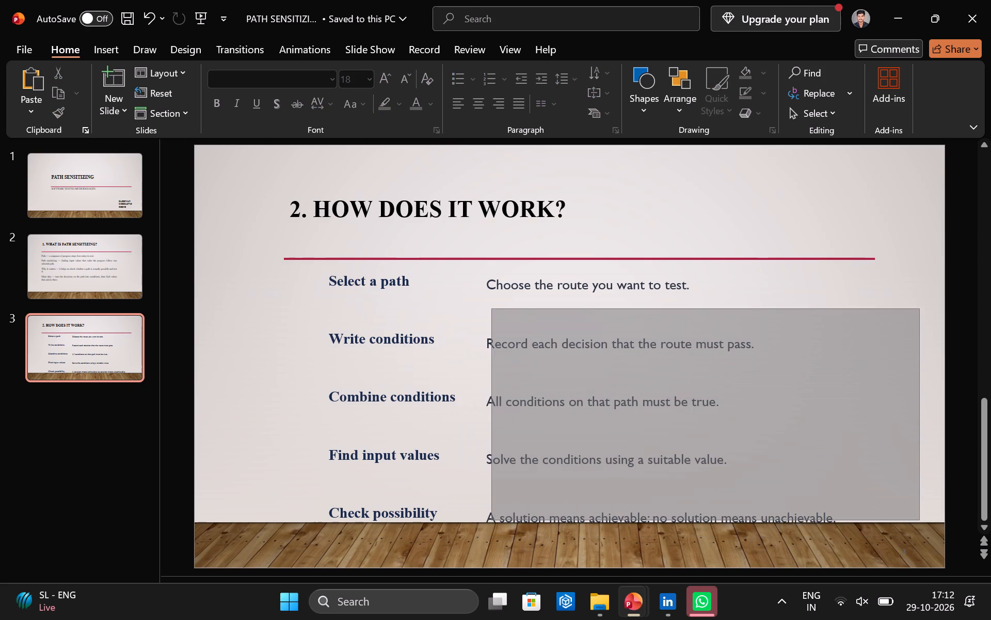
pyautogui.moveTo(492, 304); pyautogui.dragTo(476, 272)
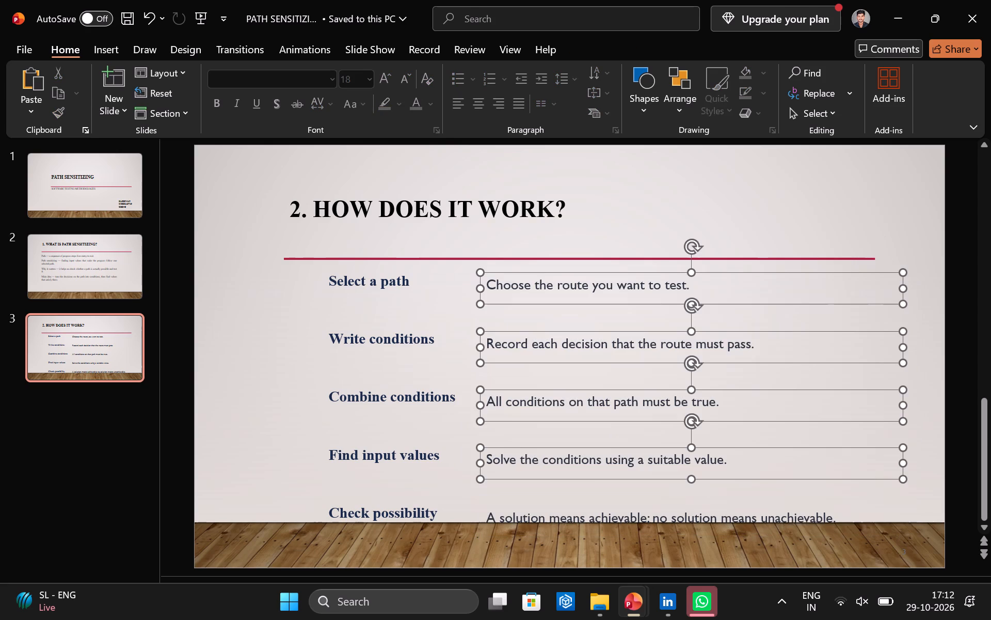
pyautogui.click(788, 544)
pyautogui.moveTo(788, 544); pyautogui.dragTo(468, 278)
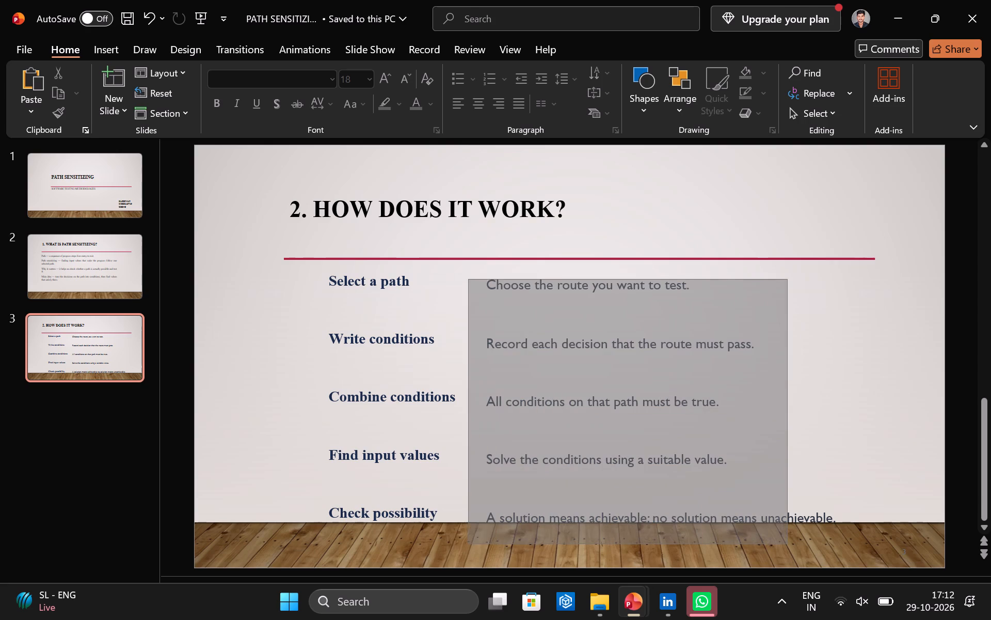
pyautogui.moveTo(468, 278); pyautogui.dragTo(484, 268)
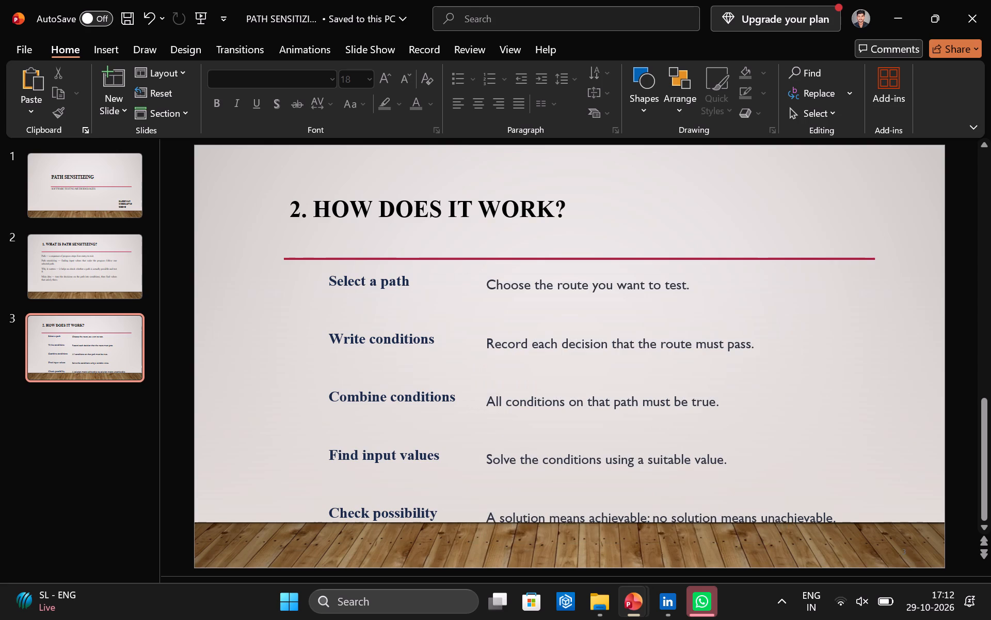
# Pull the slide number up from the wooden floor area and delete it.
pyautogui.moveTo(888, 557); pyautogui.dragTo(663, 471)
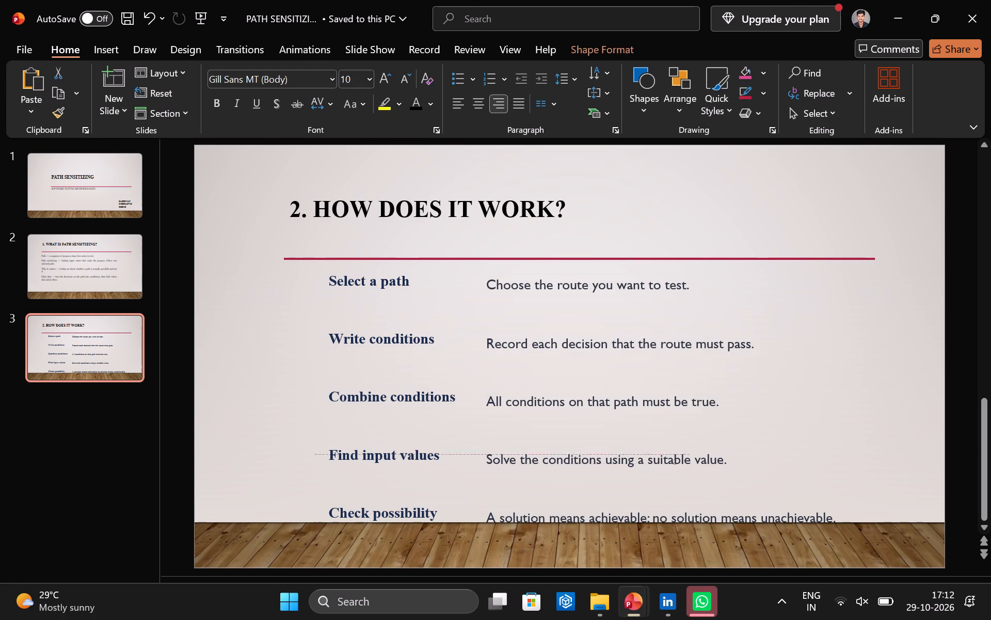
pyautogui.moveTo(663, 471); pyautogui.dragTo(727, 509)
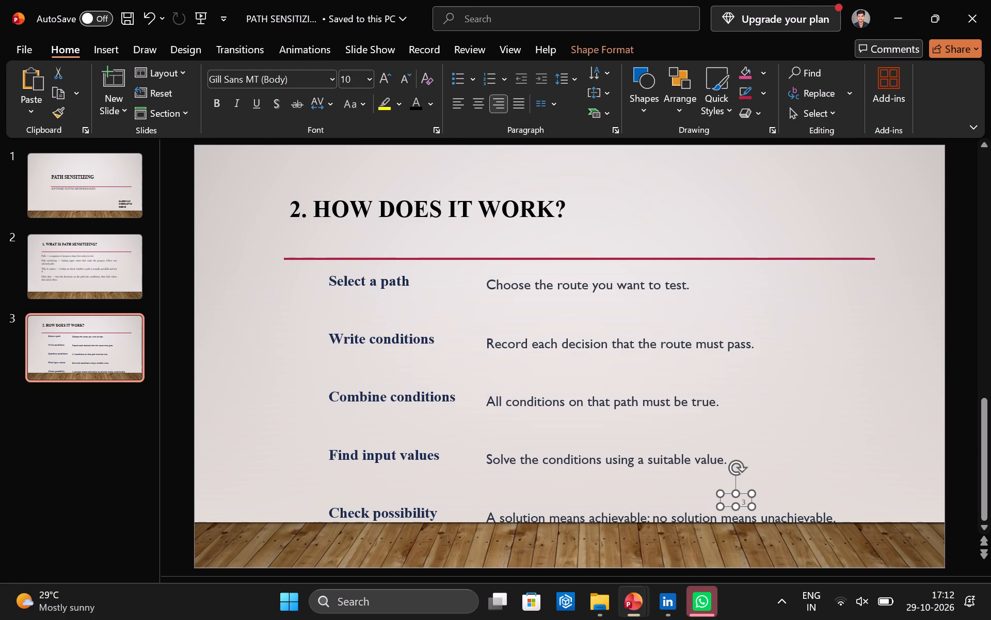
pyautogui.click(842, 491)
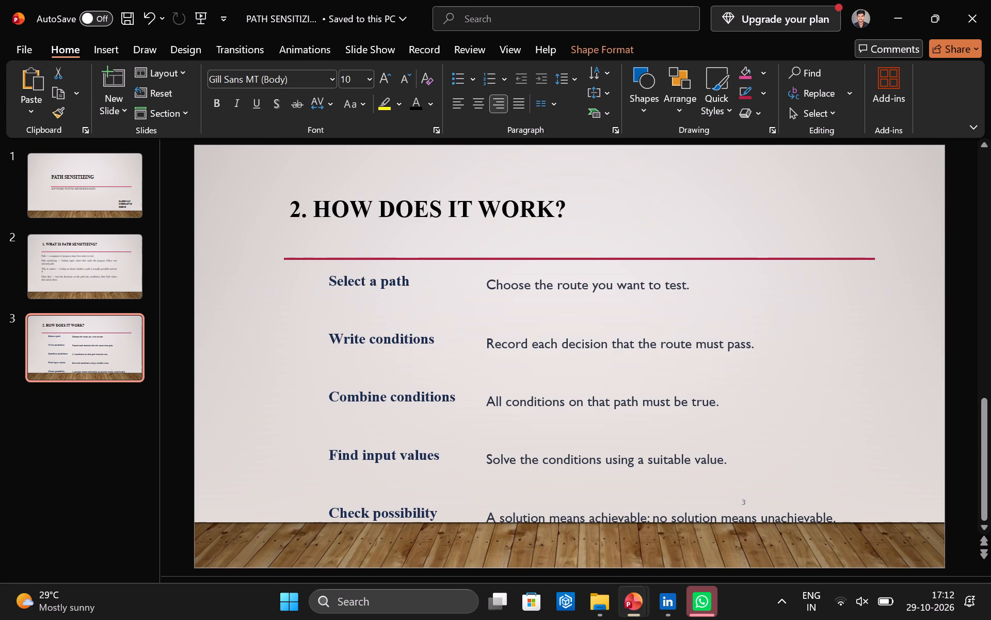
pyautogui.click(744, 502)
pyautogui.press('BackSpace')
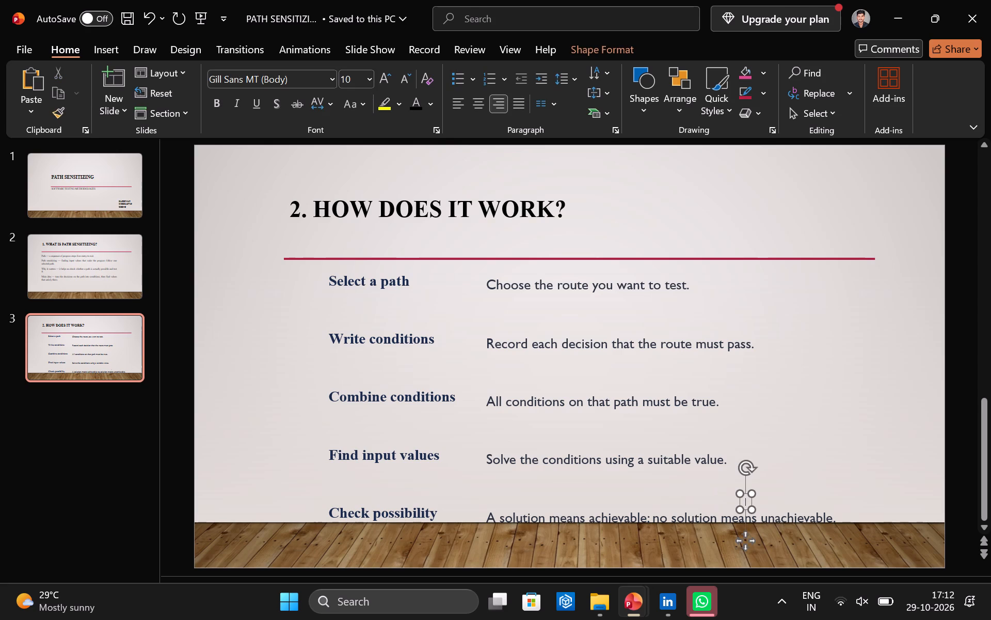
# Move the description "A solution means achievable; no solution means unachievable." slightly up and left, level with its "Check possibility" heading.
pyautogui.click(874, 533)
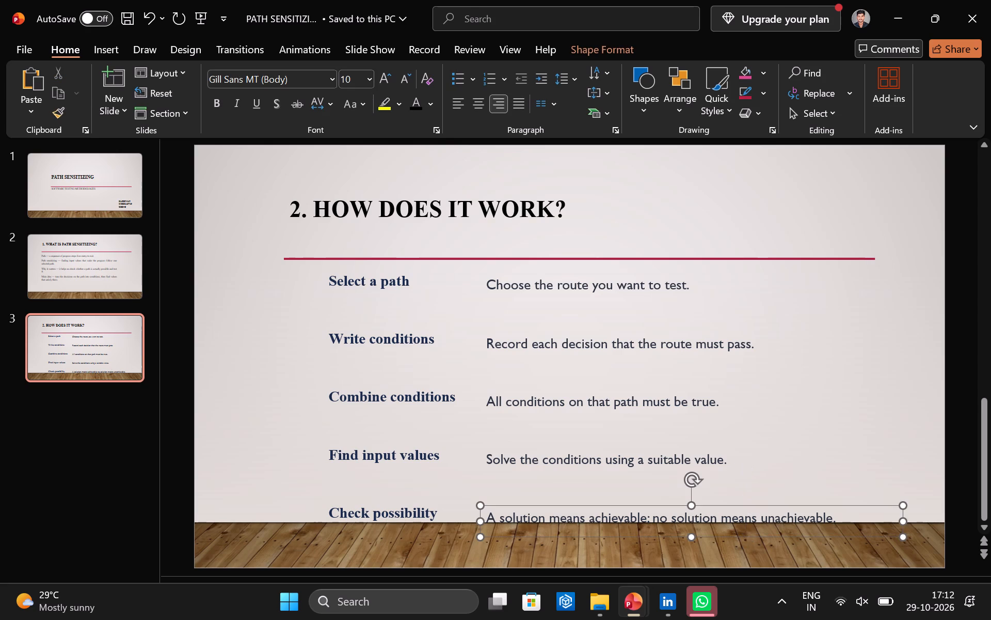
pyautogui.click(875, 551)
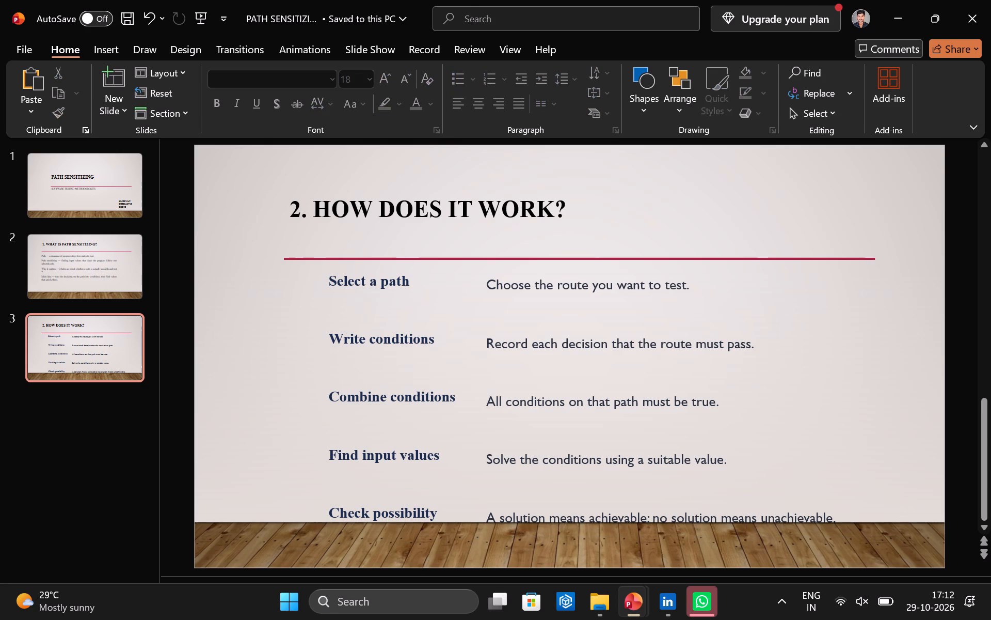
pyautogui.moveTo(884, 541); pyautogui.dragTo(874, 537)
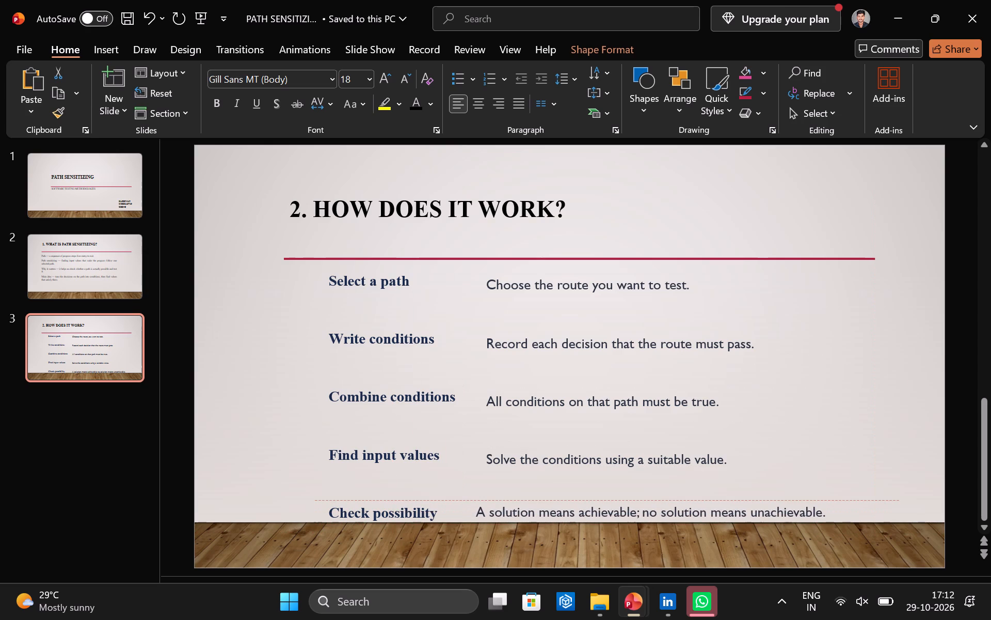
pyautogui.moveTo(874, 537); pyautogui.dragTo(874, 535)
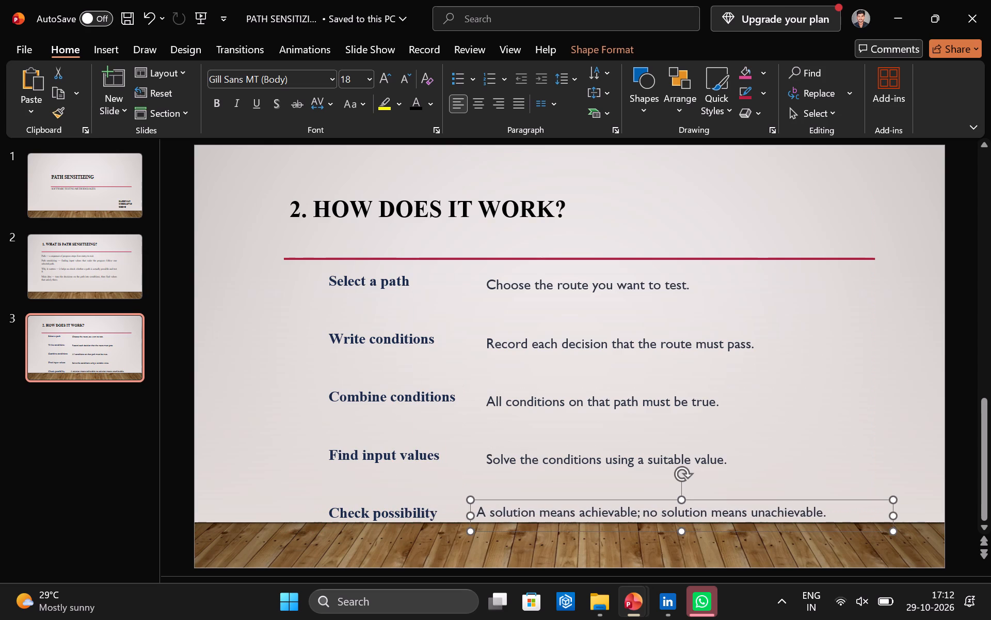
# Set the font of the "Check possibility" description to Times New Roman and change its font colour.
pyautogui.click(303, 79)
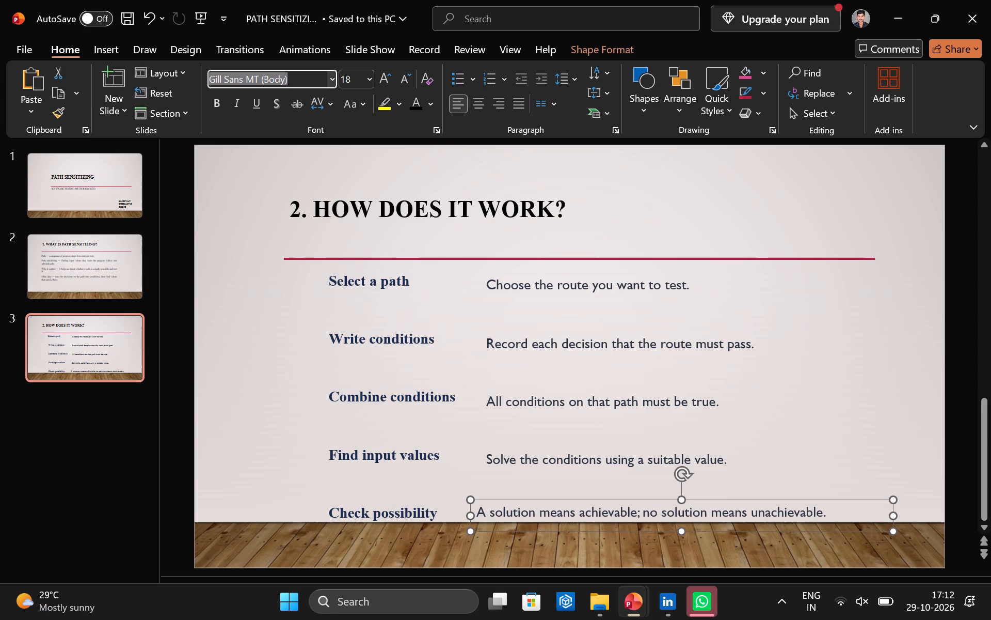
pyautogui.write('times')
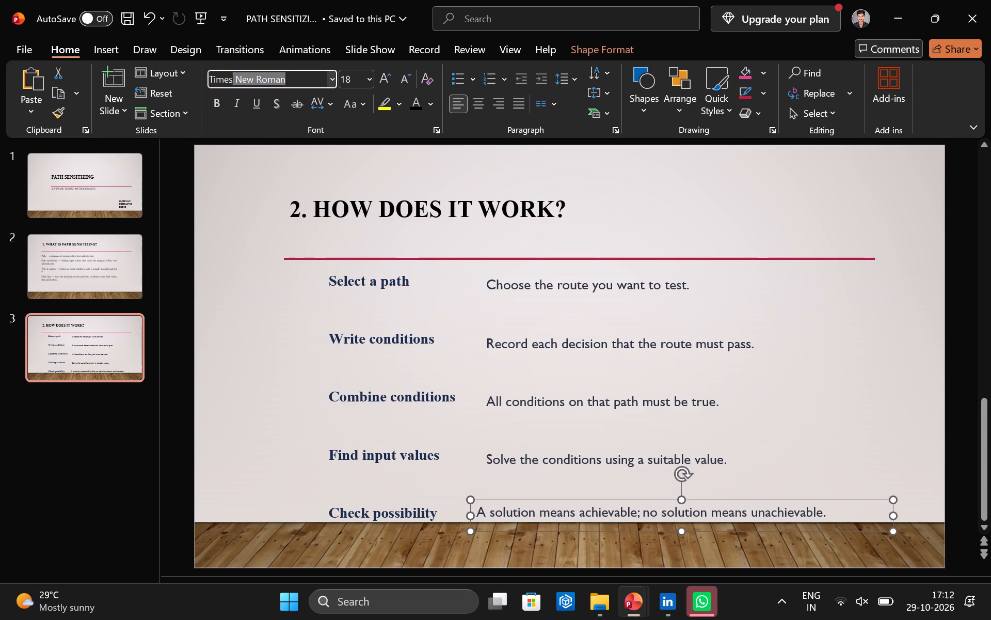
pyautogui.press('Return')
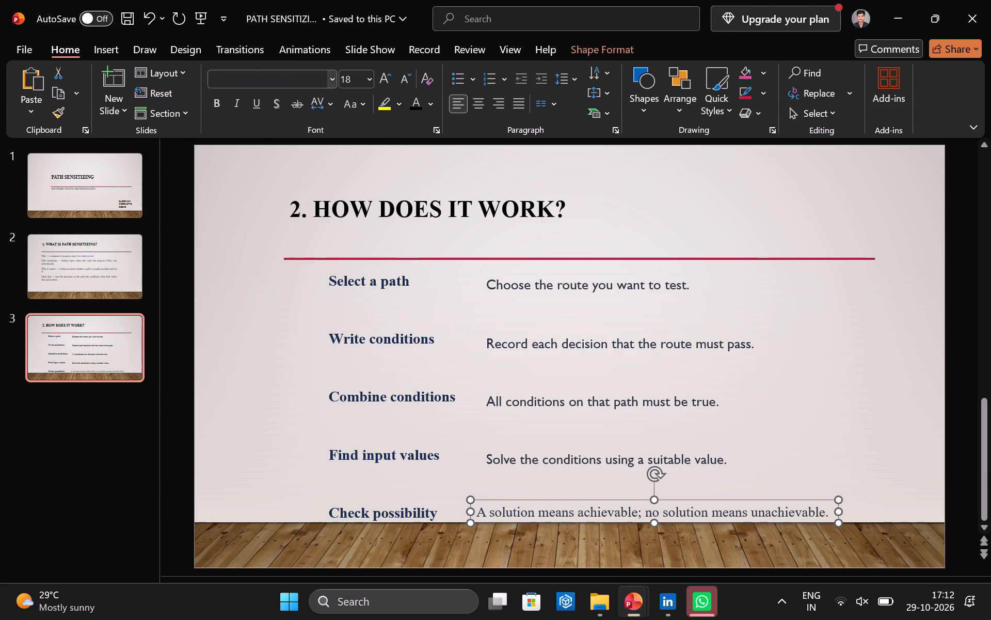
pyautogui.click(428, 100)
pyautogui.click(441, 181)
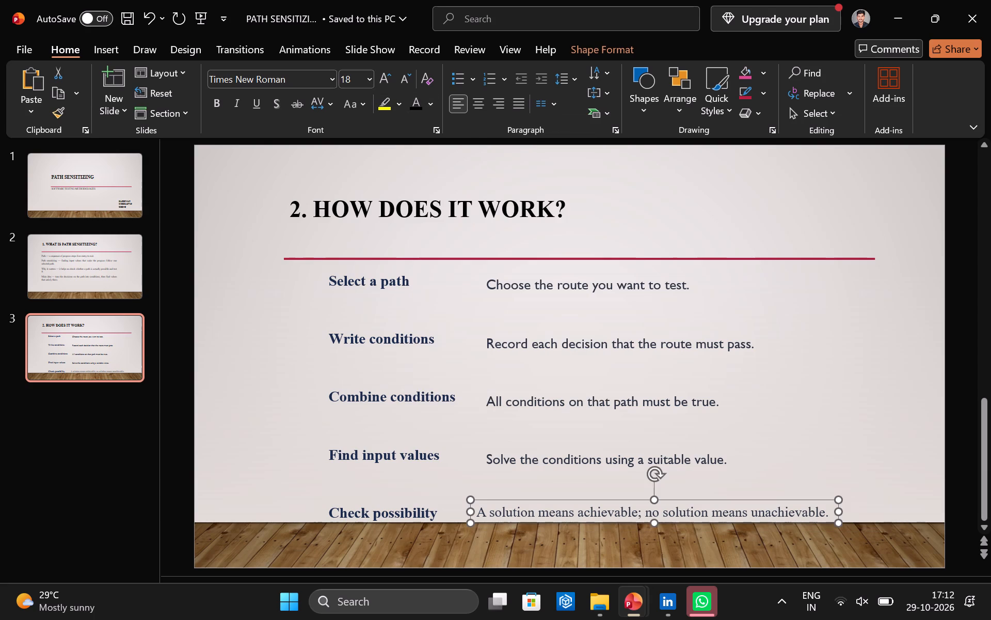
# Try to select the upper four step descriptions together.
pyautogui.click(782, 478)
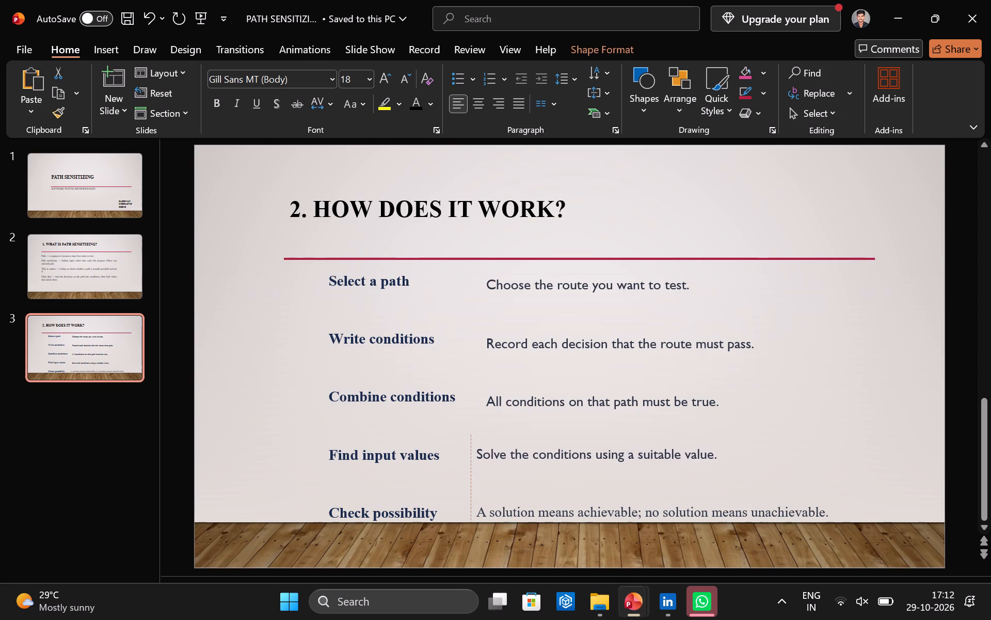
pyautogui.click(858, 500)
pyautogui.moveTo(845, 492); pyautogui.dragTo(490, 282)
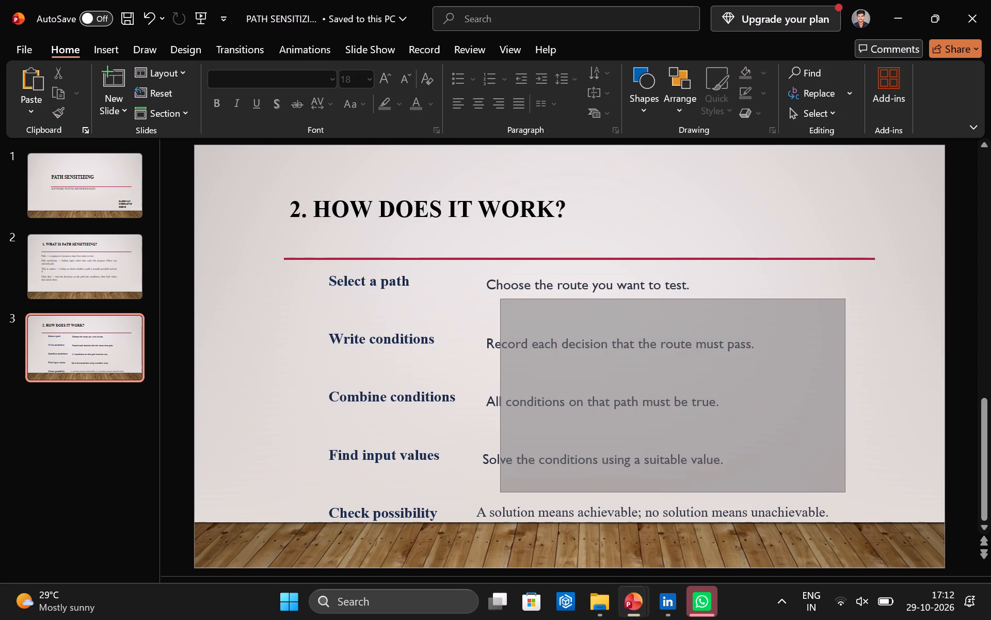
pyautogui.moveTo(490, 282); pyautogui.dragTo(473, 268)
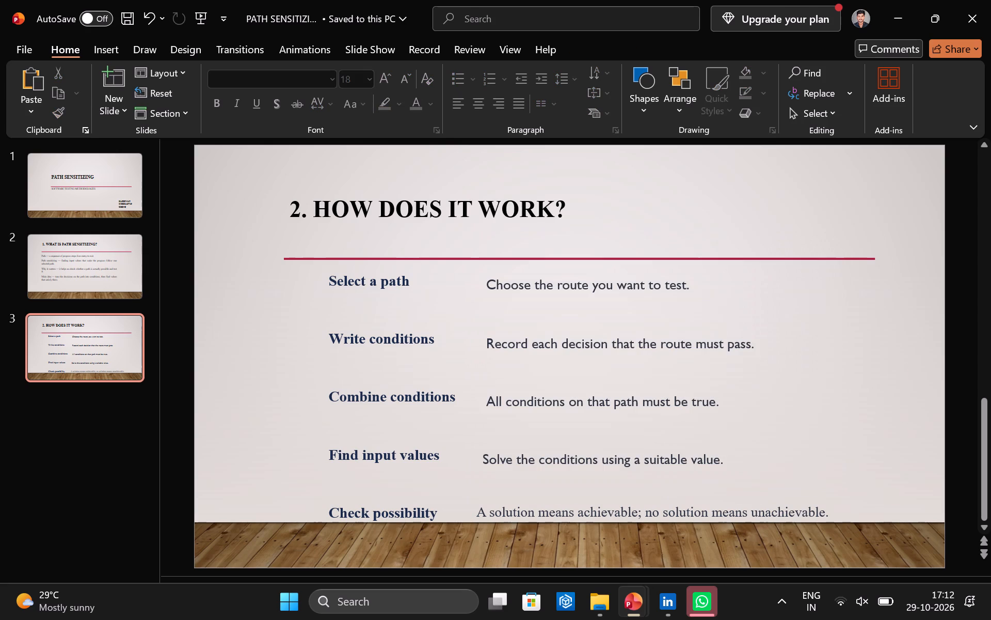
# Move the "Find input values" description slightly up and right, aligned with the descriptions above and its heading.
pyautogui.click(774, 481)
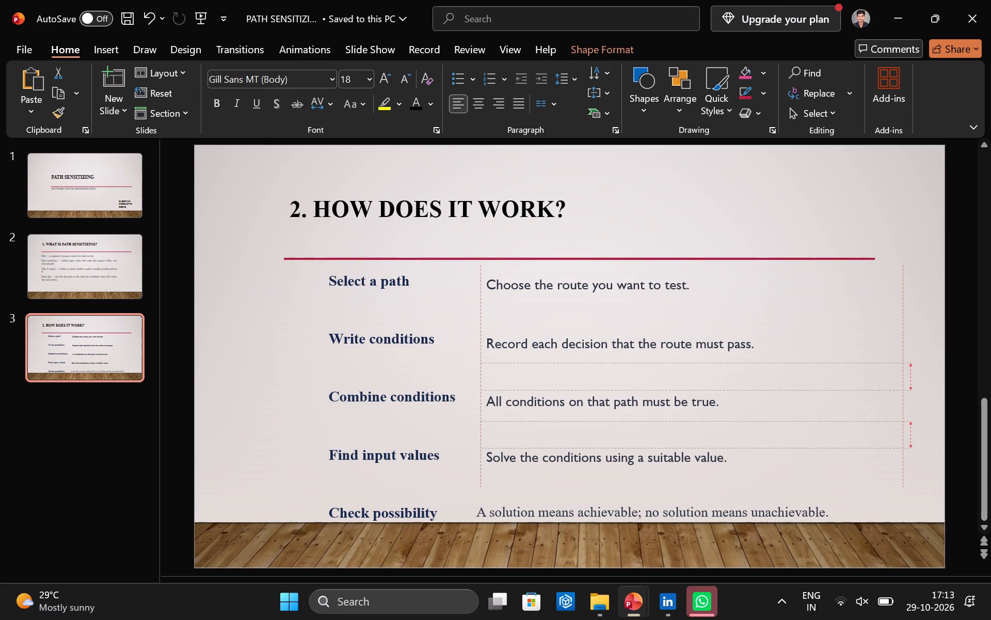
pyautogui.click(836, 494)
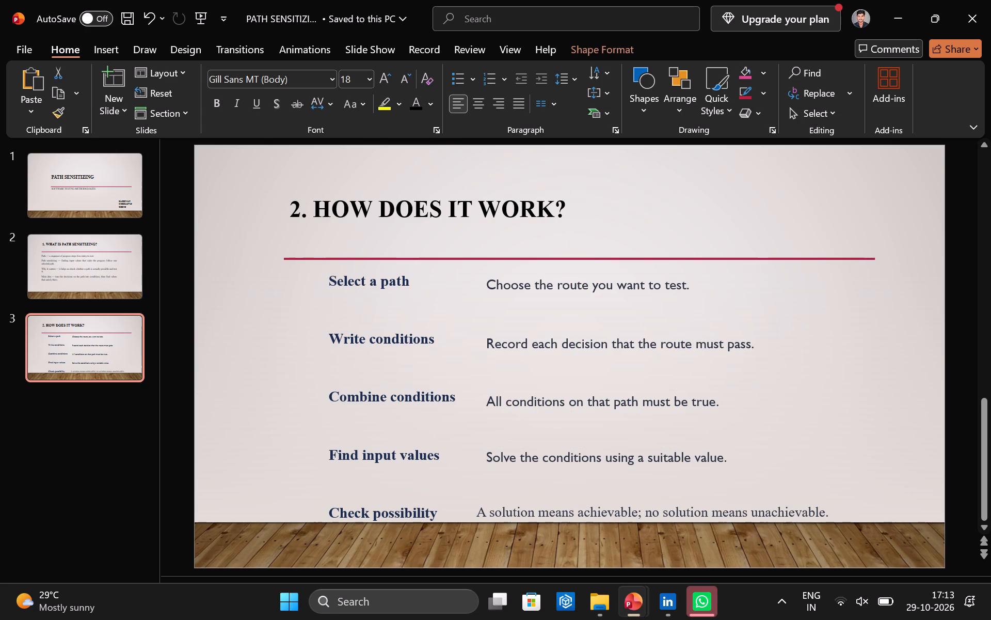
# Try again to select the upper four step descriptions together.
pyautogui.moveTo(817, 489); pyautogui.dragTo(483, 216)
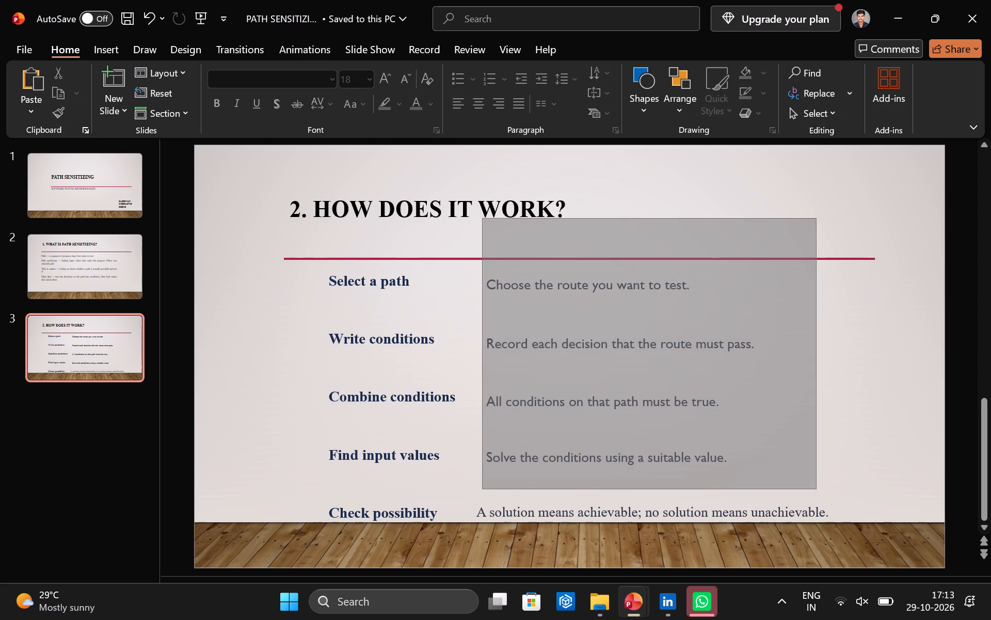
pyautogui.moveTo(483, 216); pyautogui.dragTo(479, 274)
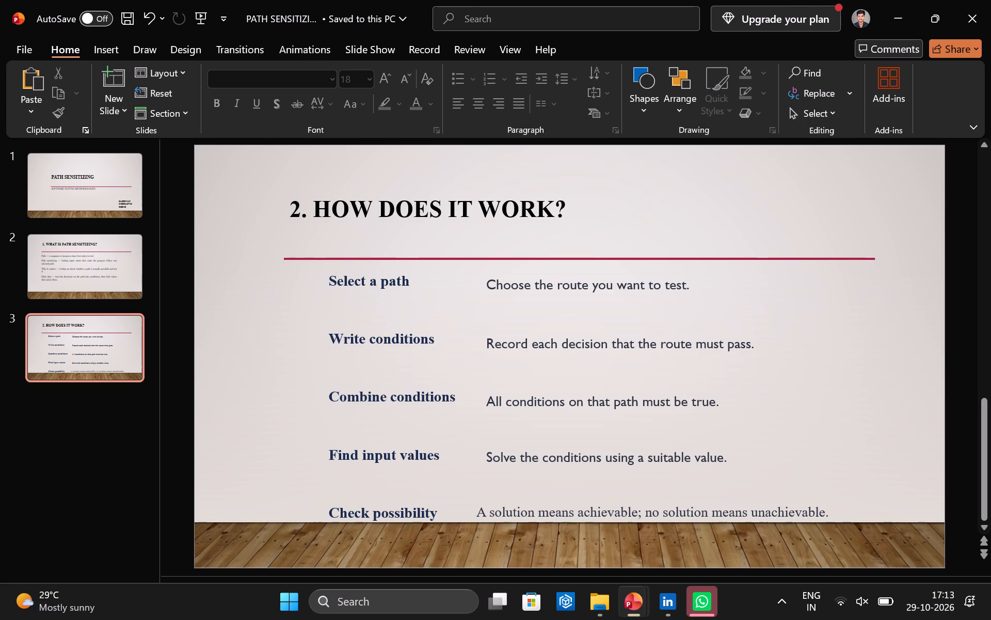
# Nudge the "Select a path" description slightly up and set its font to Times New Roman.
pyautogui.click(477, 268)
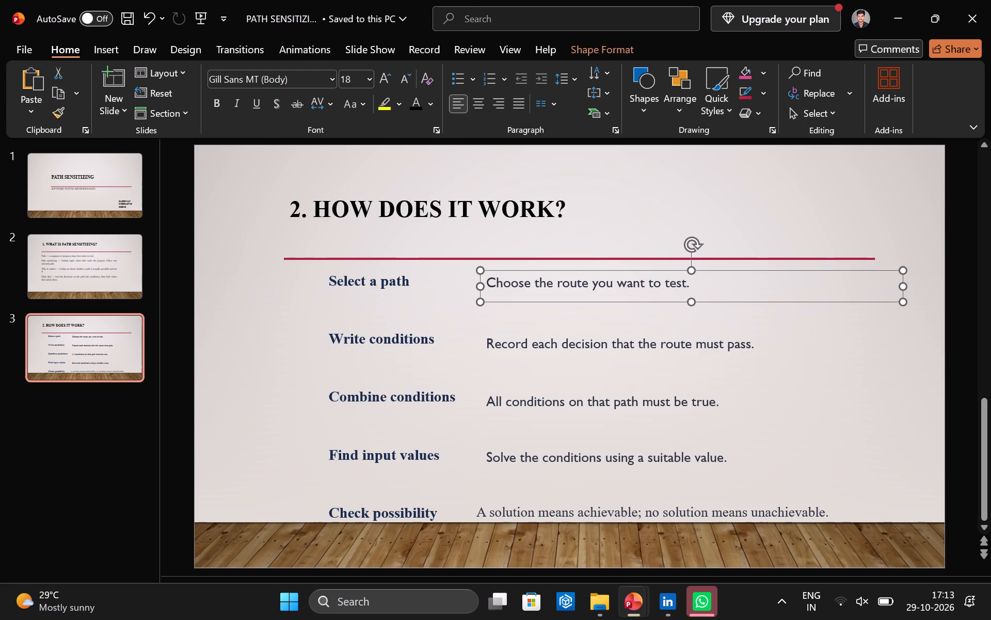
pyautogui.click(307, 77)
pyautogui.write('times')
pyautogui.press('Return')
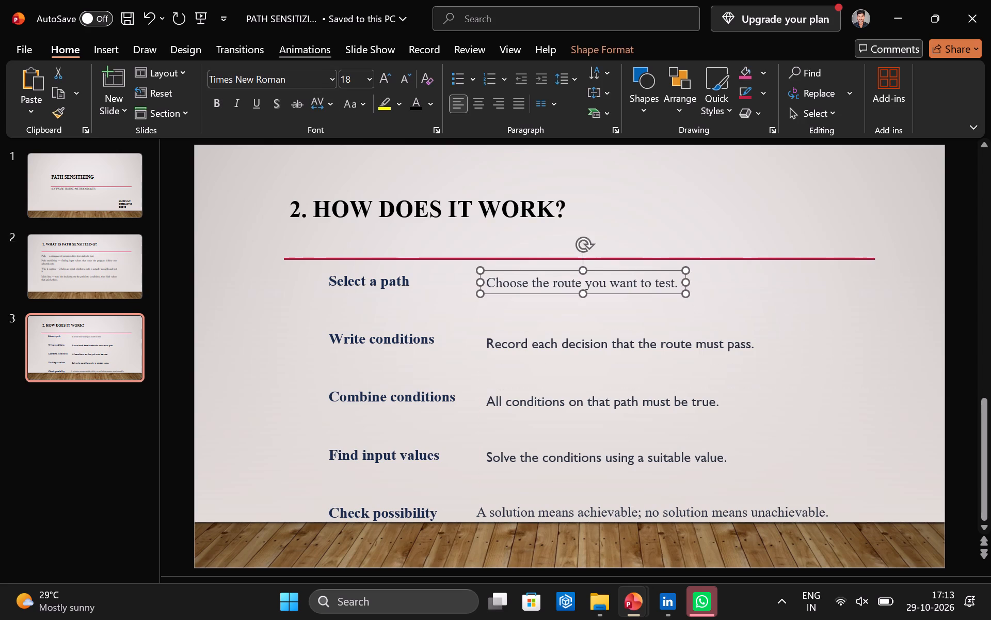
# Apply Times New Roman to the word "Record" in the "Write conditions" description.
pyautogui.click(518, 346)
pyautogui.click(305, 82)
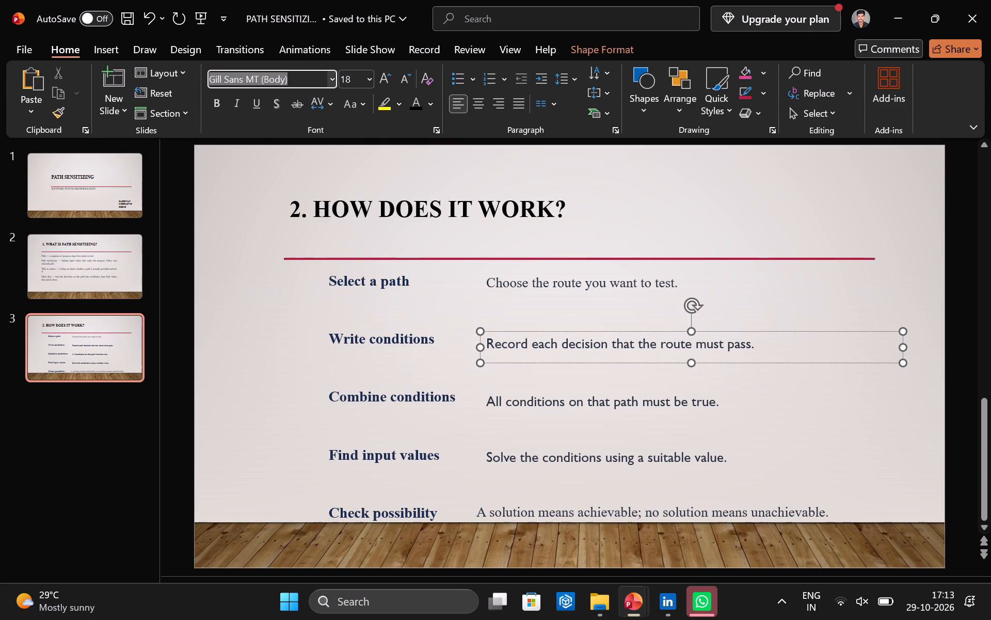
pyautogui.write('times')
pyautogui.press('Return')
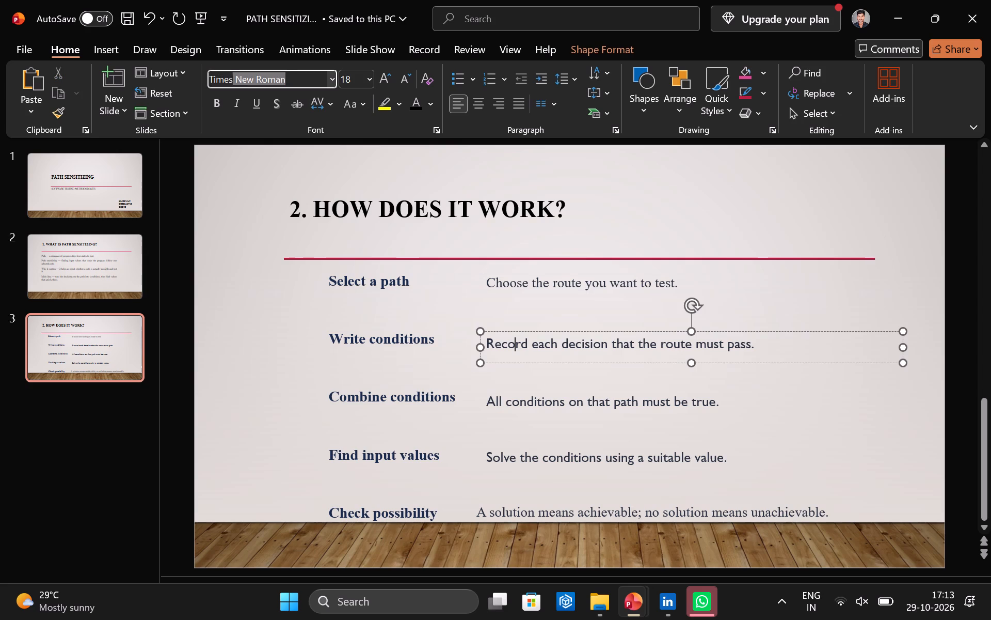
pyautogui.click(331, 80)
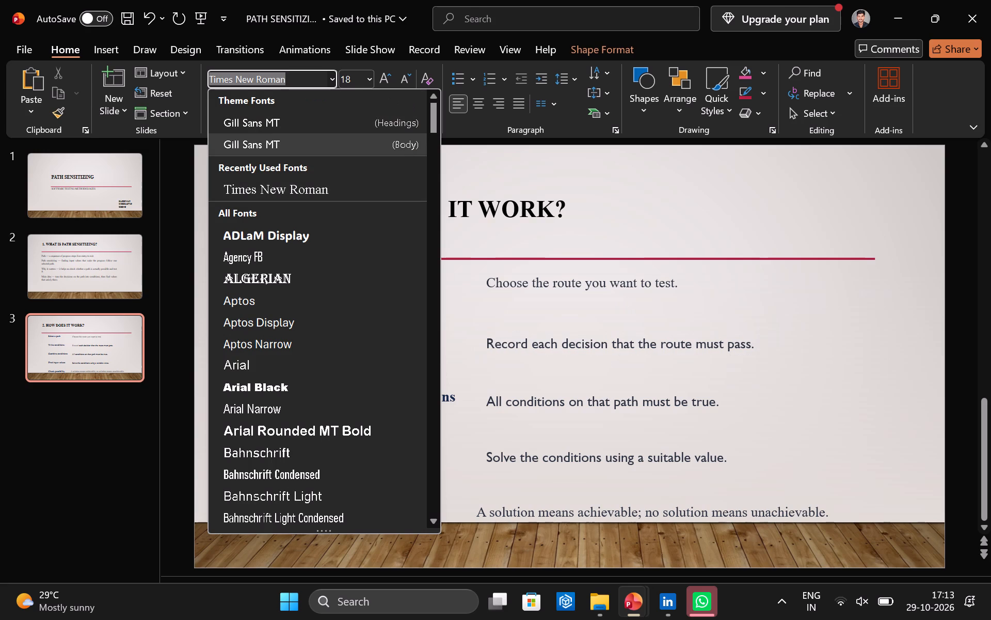
pyautogui.scroll(1, 348, 147)
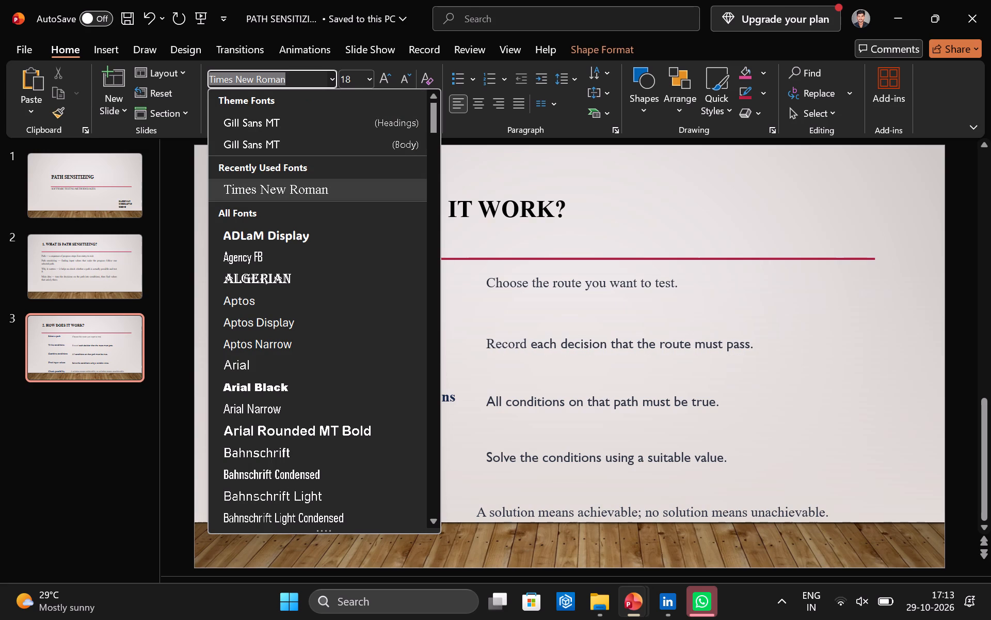
pyautogui.click(329, 76)
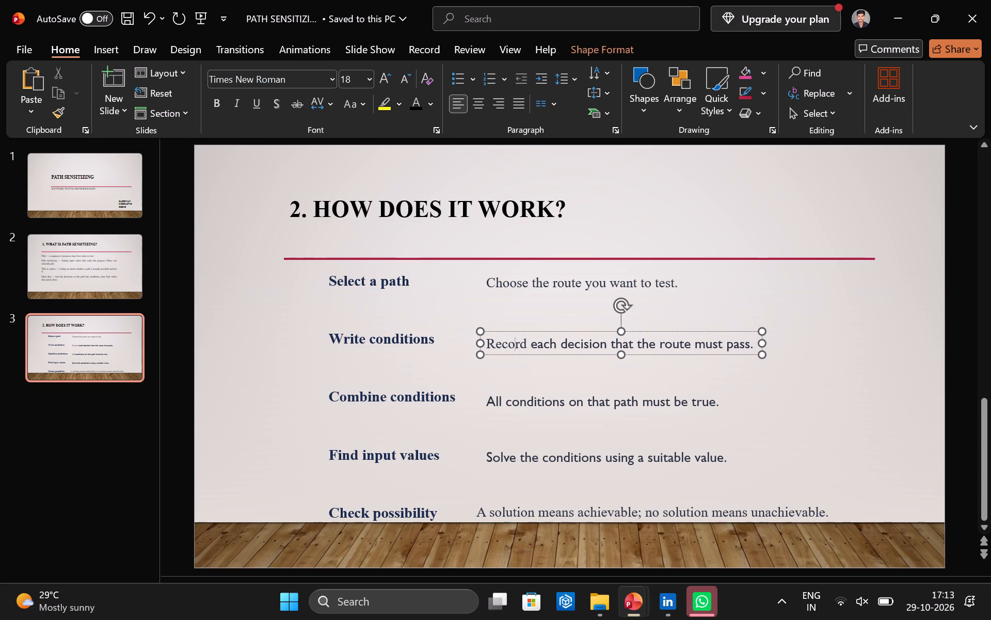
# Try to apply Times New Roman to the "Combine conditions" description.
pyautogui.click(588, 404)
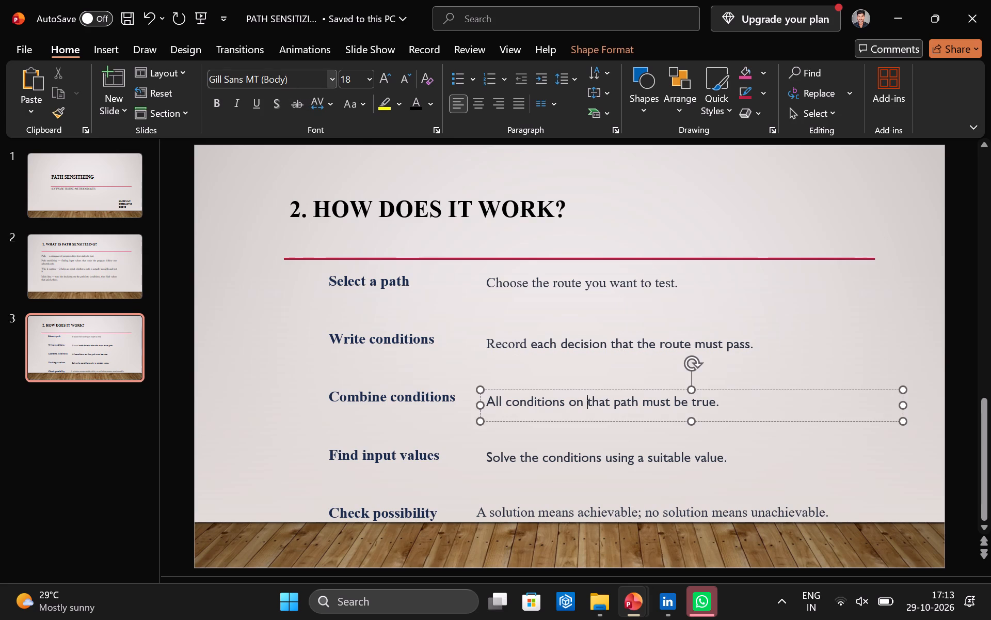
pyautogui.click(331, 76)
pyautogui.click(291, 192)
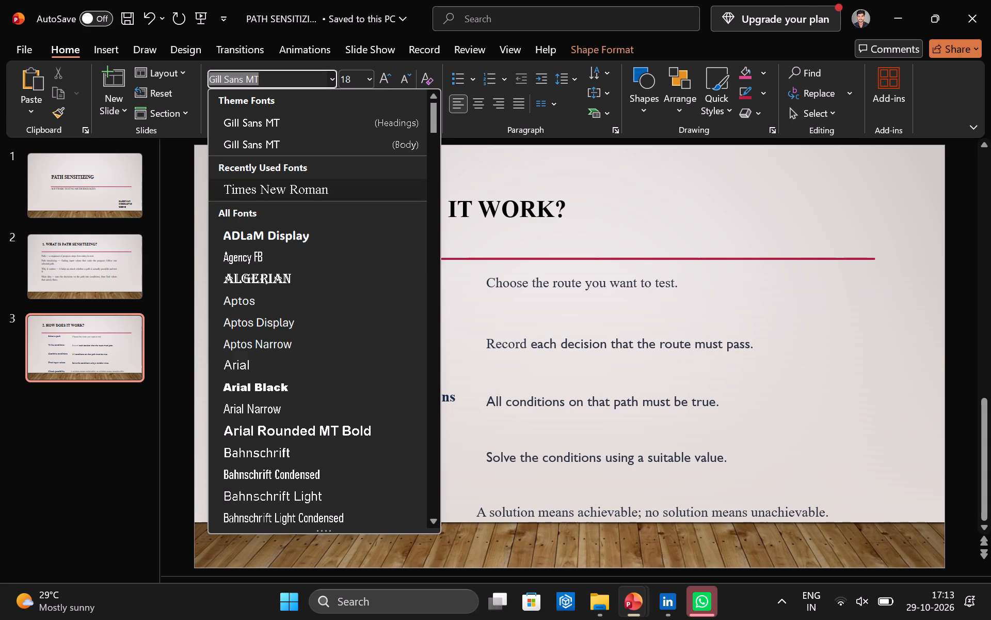
# Apply Times New Roman and the current font colour to the word "the" in the "Find input values" description.
pyautogui.click(525, 456)
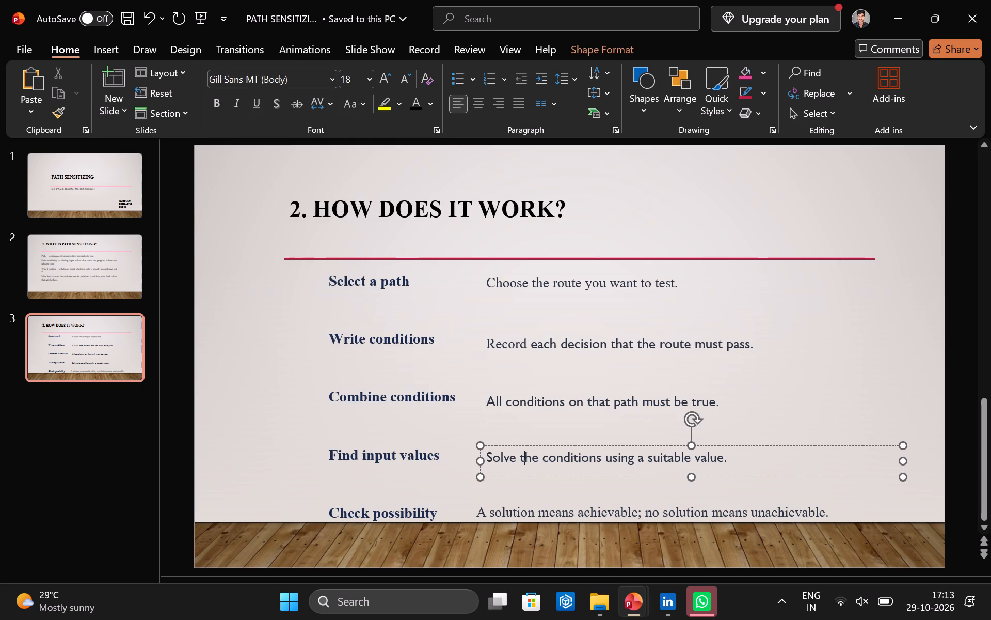
pyautogui.click(330, 77)
pyautogui.click(290, 185)
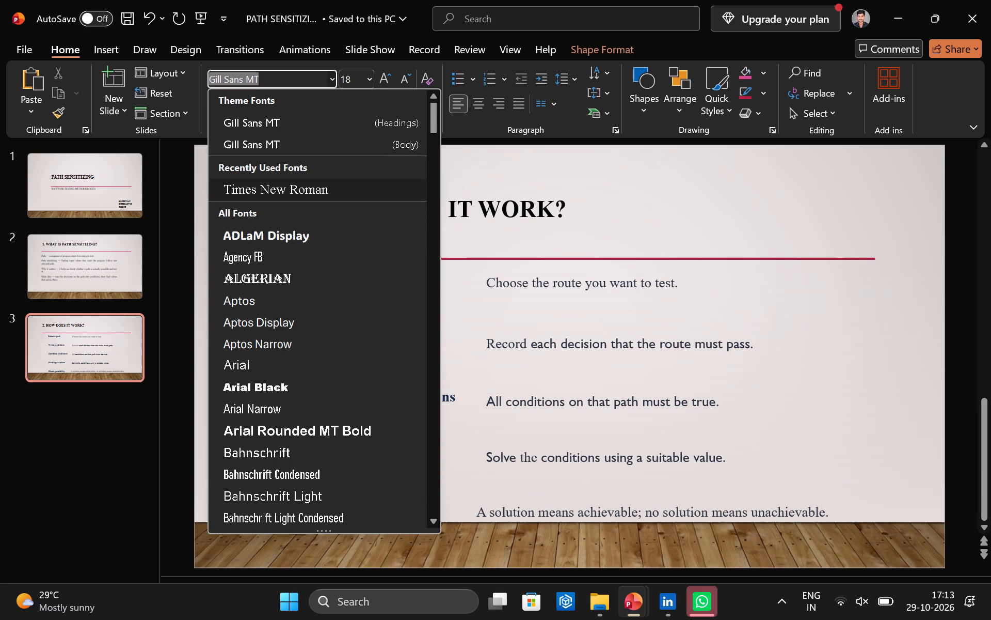
pyautogui.click(414, 104)
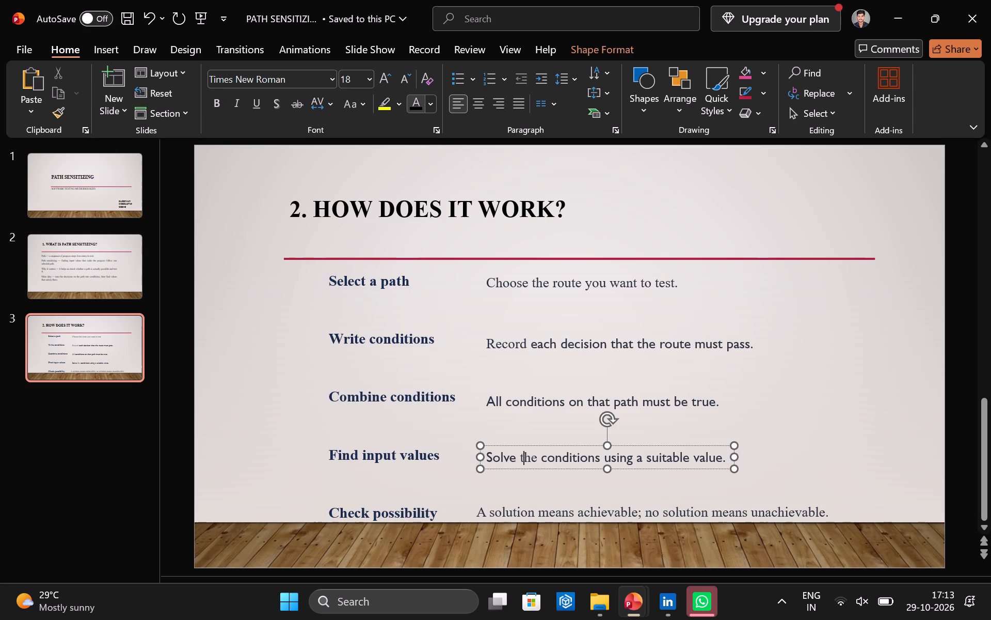
# Nudge the "Check possibility" description slightly up, away from the wooden floor.
pyautogui.click(568, 514)
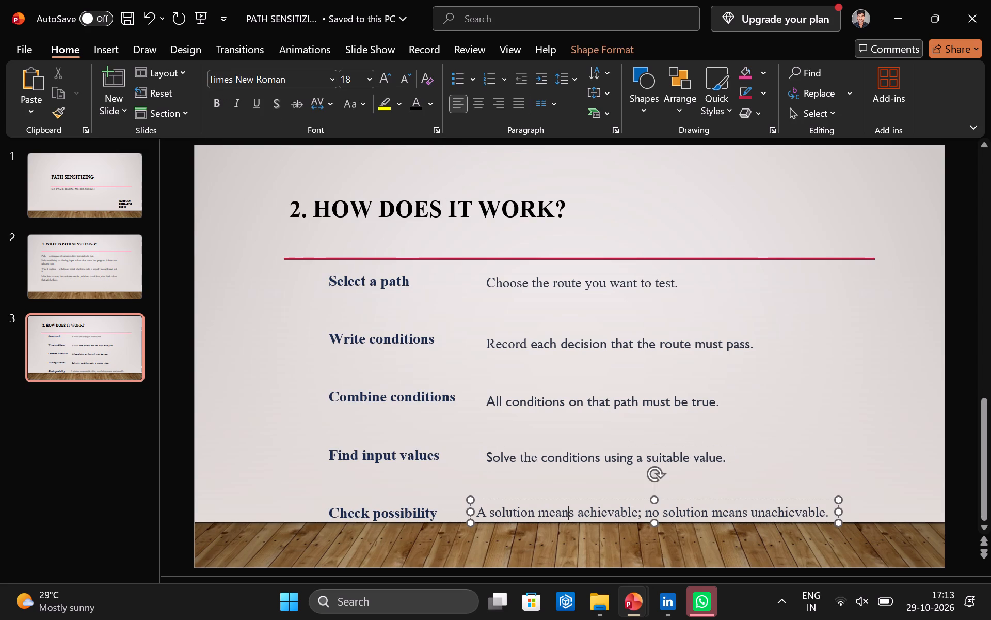
pyautogui.click(569, 500)
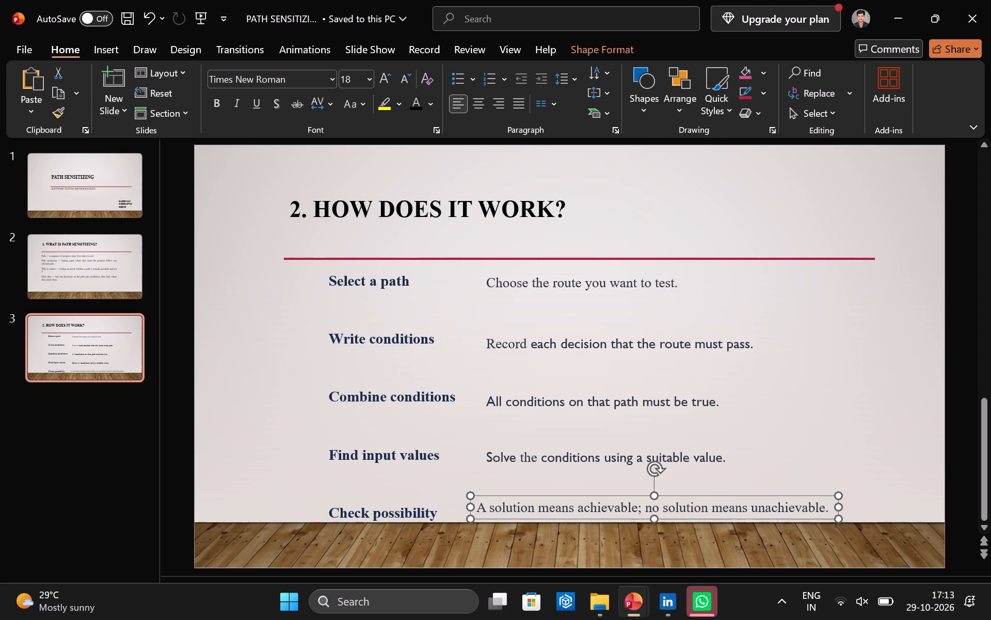
# Apply the current font colour and Times New Roman to the word "conditions" in the "Find input values" description.
pyautogui.click(552, 462)
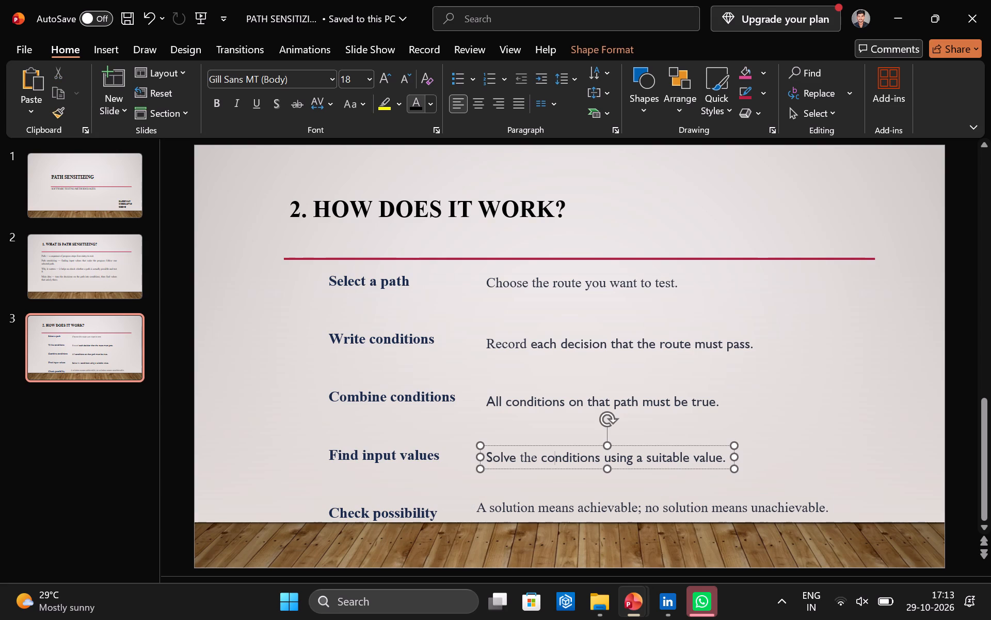
pyautogui.click(425, 101)
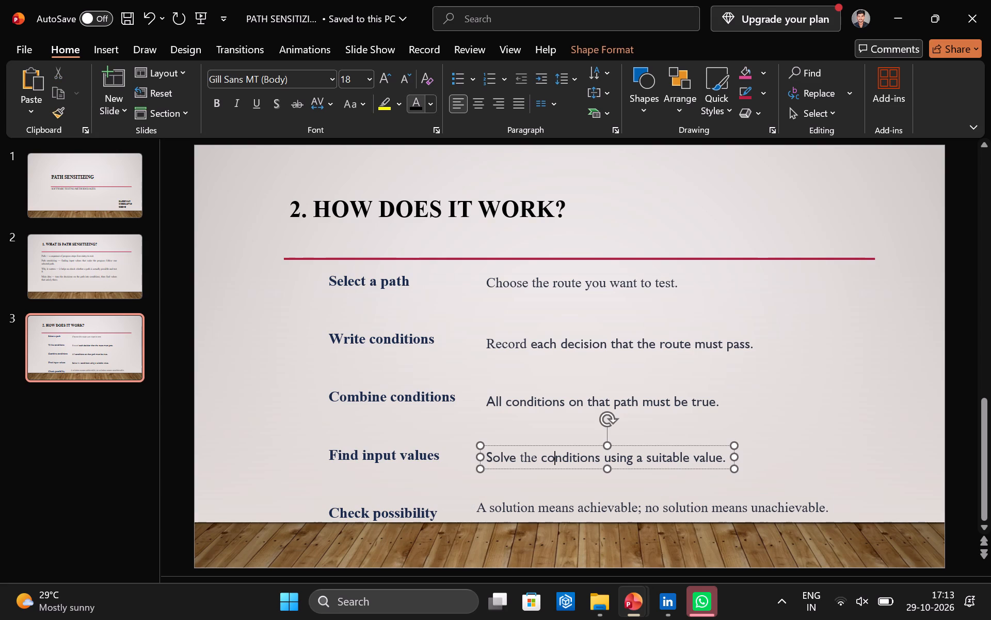
pyautogui.click(417, 101)
pyautogui.click(300, 79)
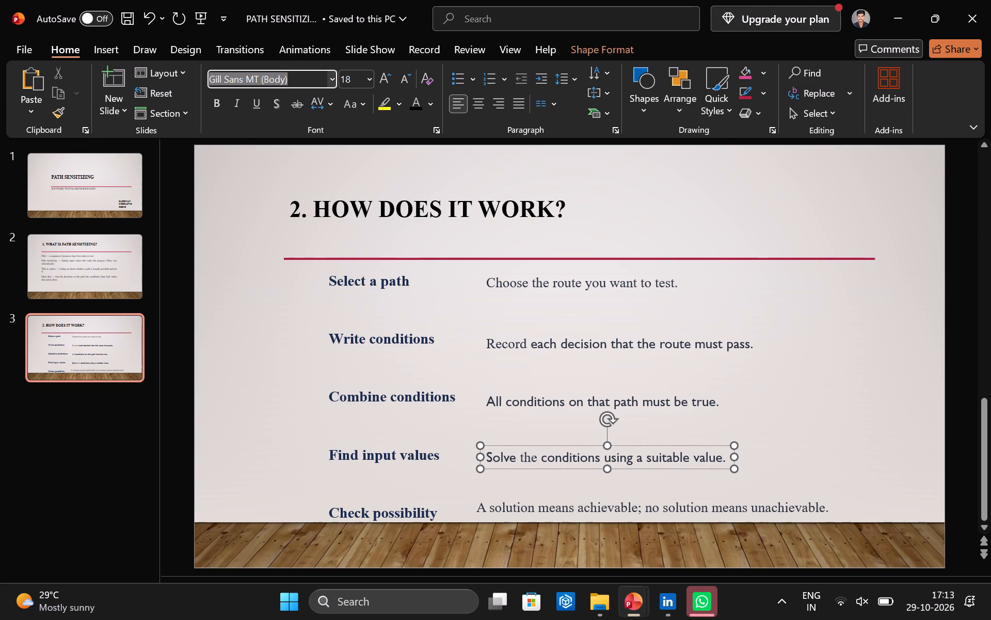
pyautogui.write('times')
pyautogui.press('Return')
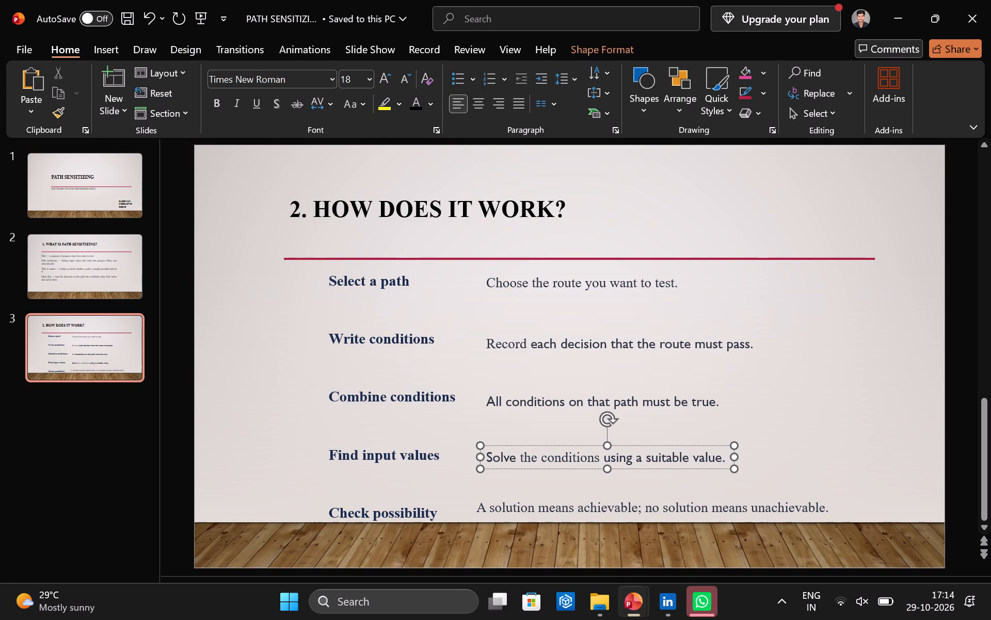
# Apply Times New Roman to the word "conditions" in the "Combine conditions" description.
pyautogui.click(560, 397)
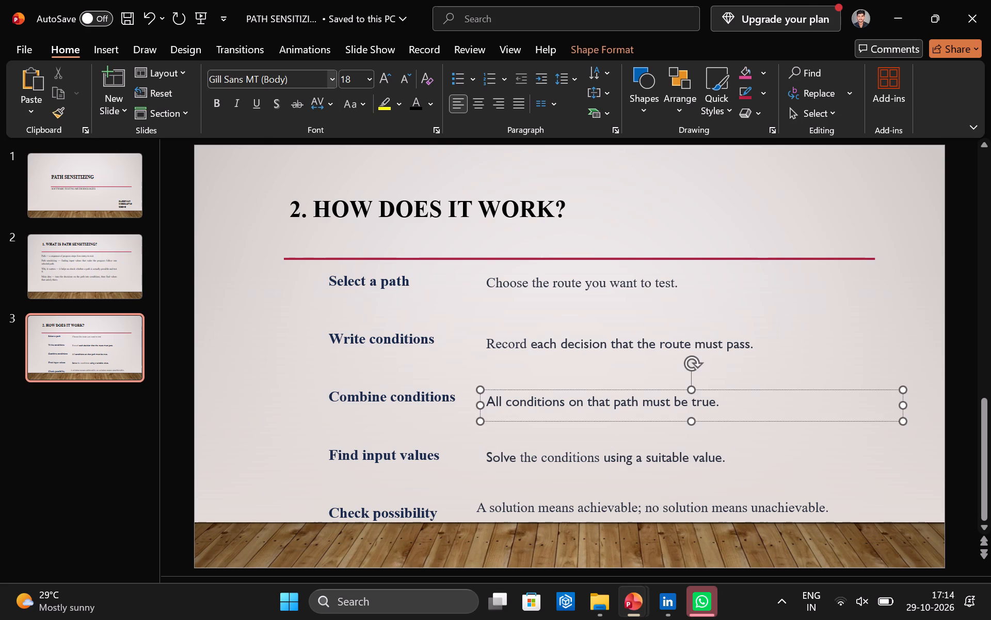
pyautogui.click(305, 75)
pyautogui.write('times')
pyautogui.press('Return')
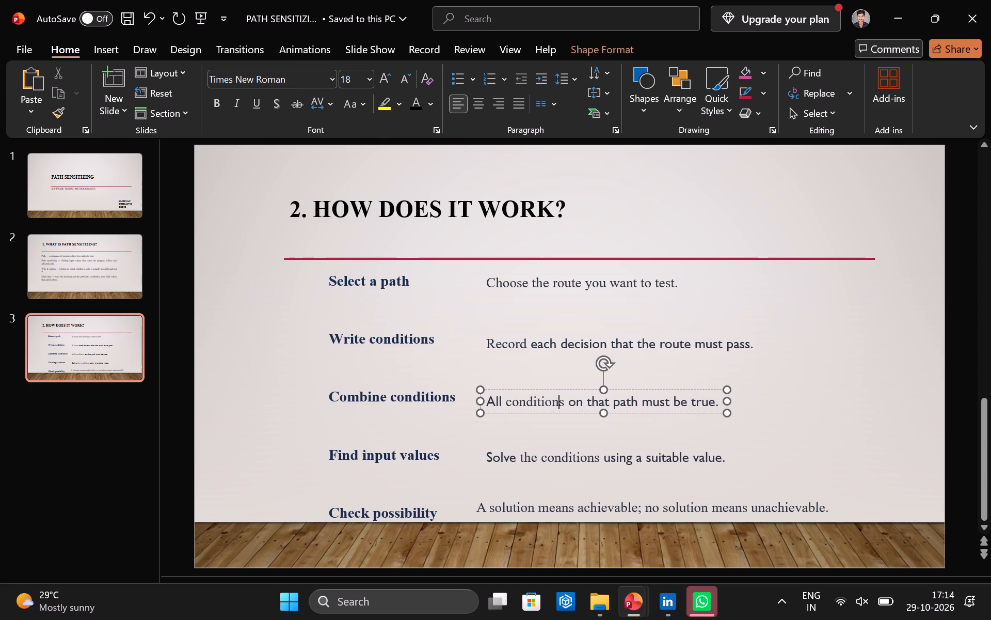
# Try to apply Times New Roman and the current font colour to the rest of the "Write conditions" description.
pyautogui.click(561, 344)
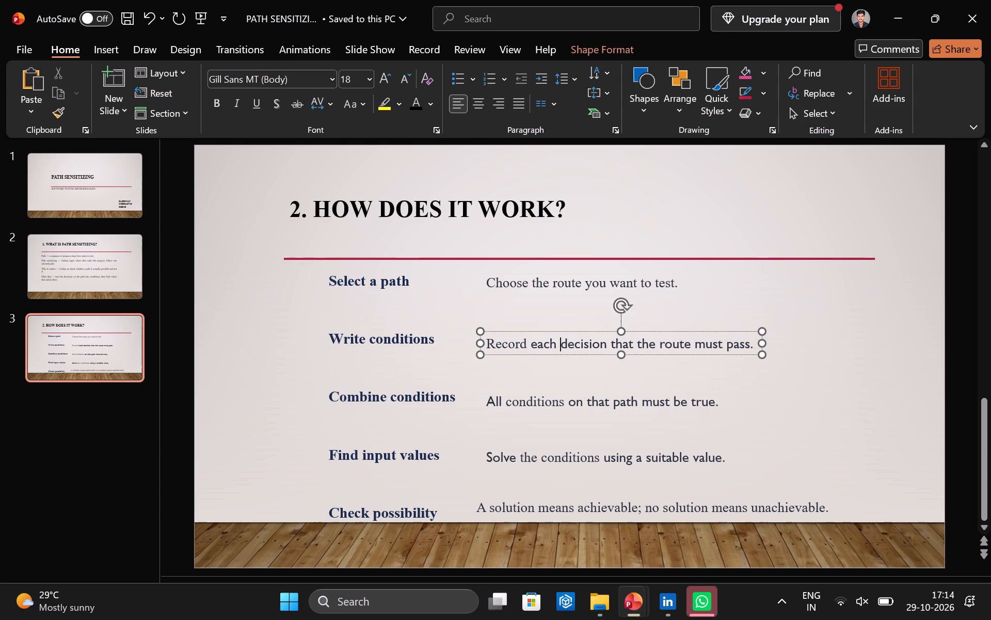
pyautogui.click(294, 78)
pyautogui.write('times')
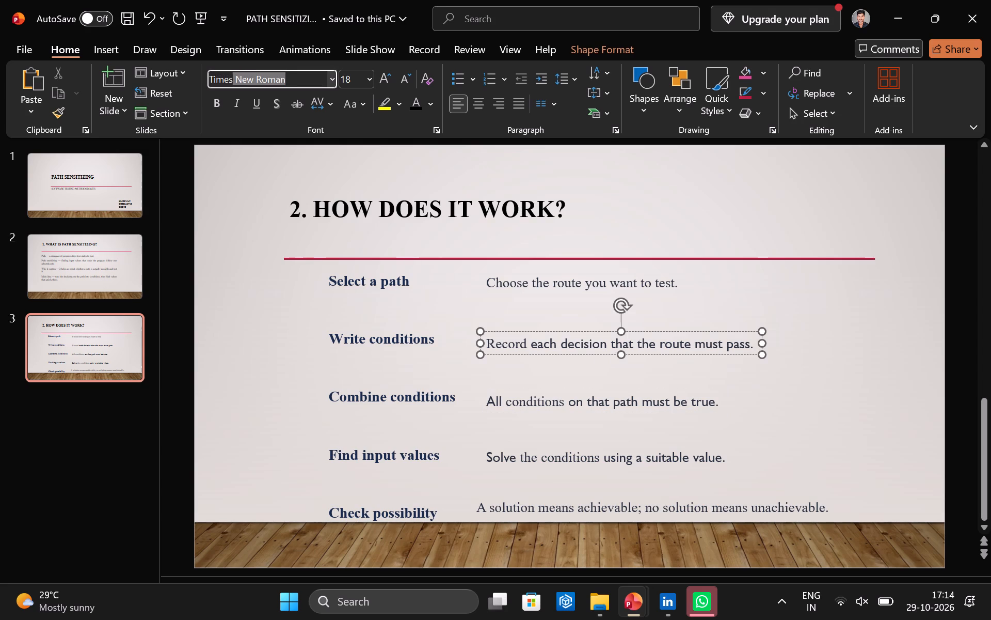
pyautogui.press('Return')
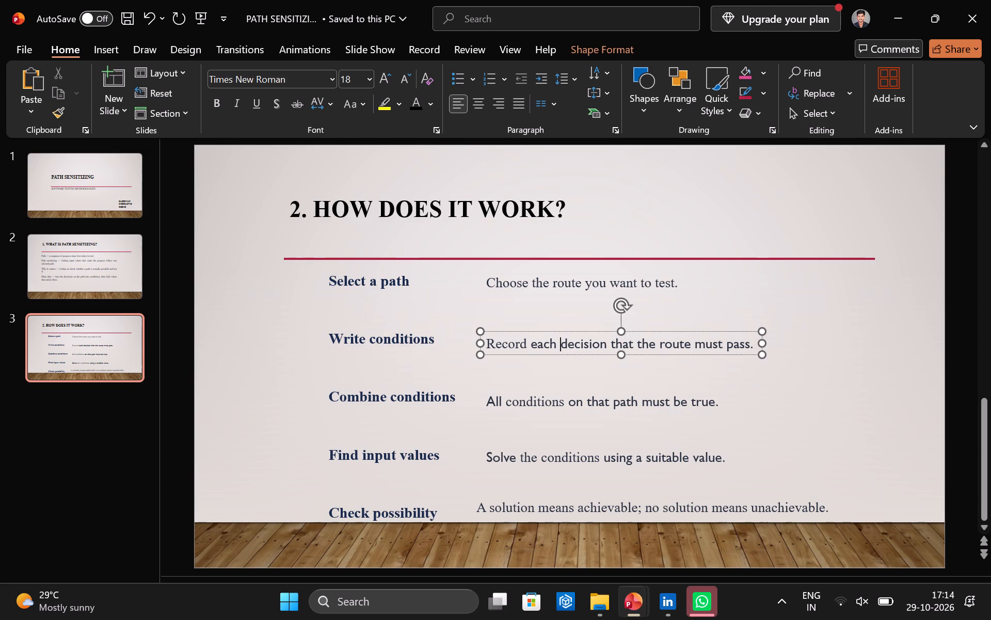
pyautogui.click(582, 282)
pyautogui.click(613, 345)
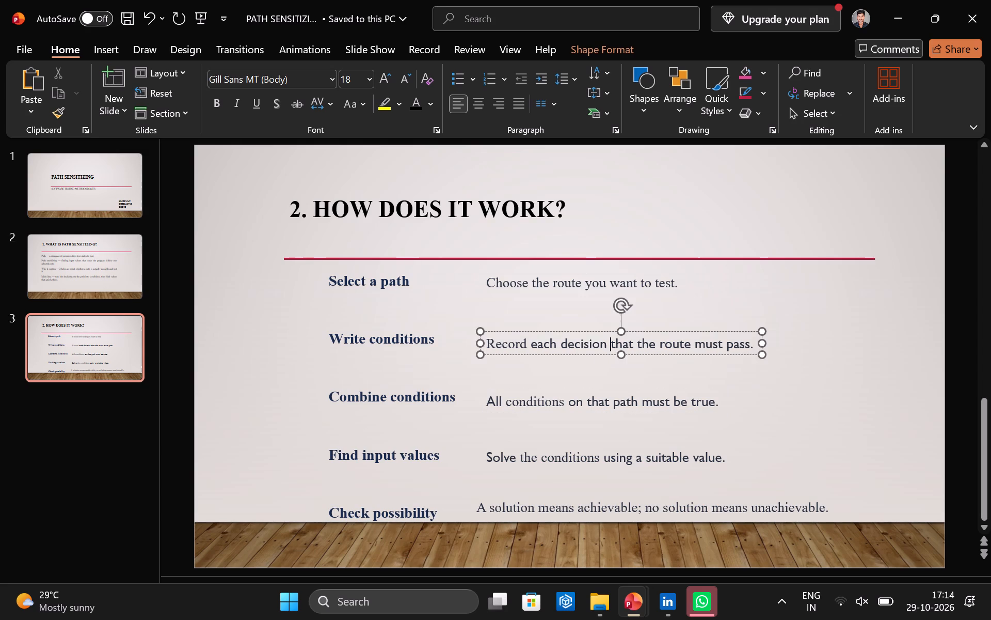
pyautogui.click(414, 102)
# Apply the current font colour and Times New Roman to the word "on" in the "Combine conditions" description.
pyautogui.click(573, 404)
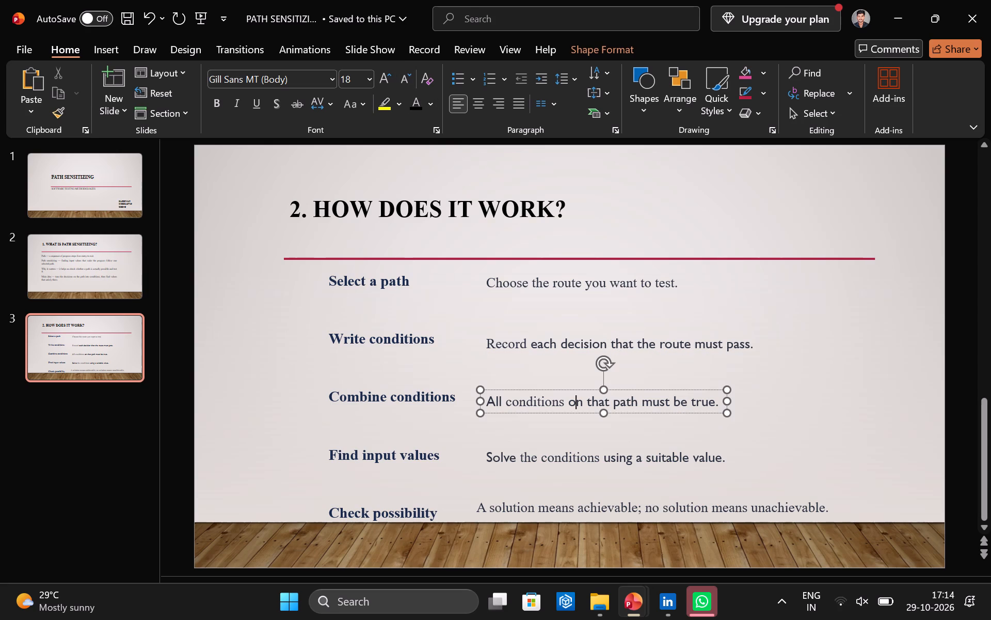
pyautogui.click(418, 102)
pyautogui.click(309, 78)
pyautogui.write('times')
pyautogui.press('Return')
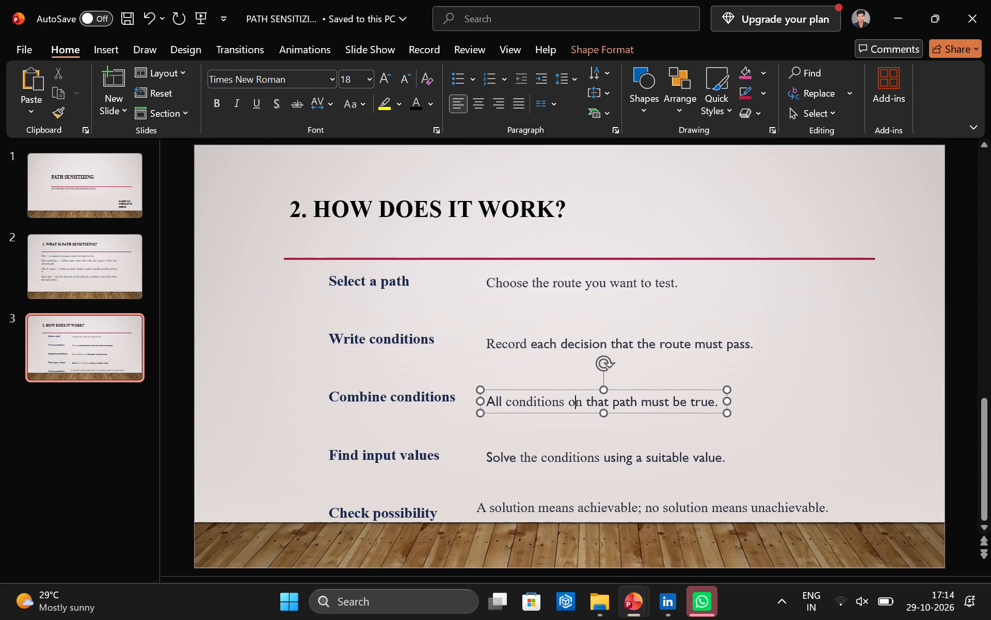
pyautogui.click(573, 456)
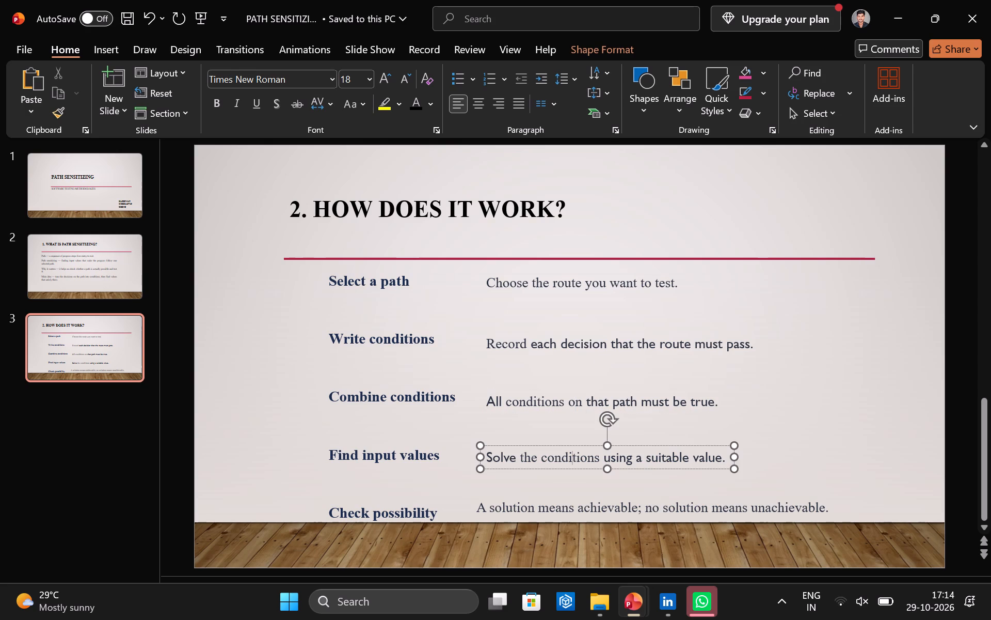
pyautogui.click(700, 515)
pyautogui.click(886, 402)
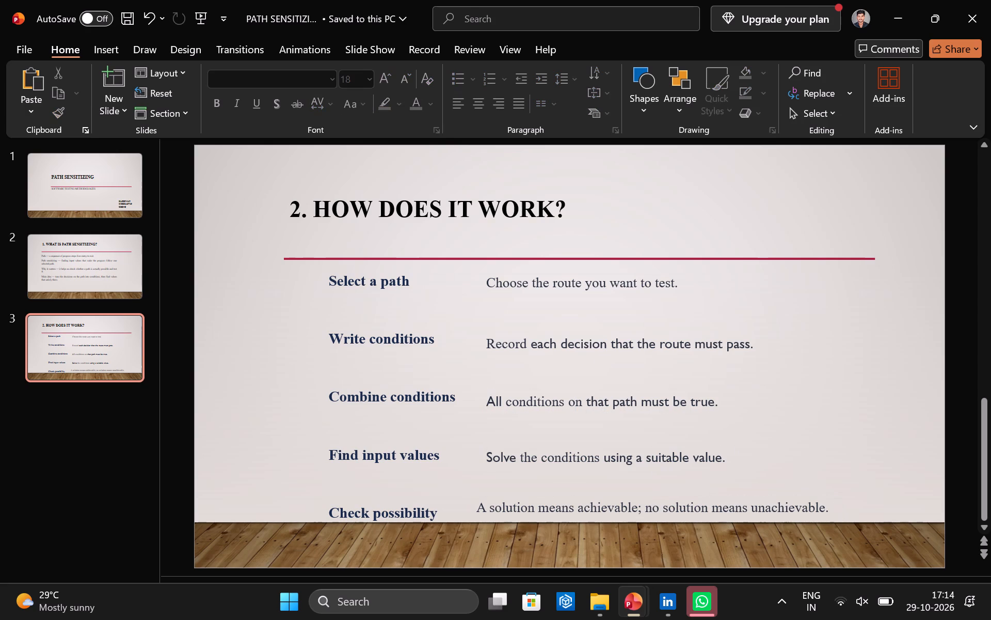
# Add a Title Only slide after the "How Does It Work?" slide.
pyautogui.click(126, 110)
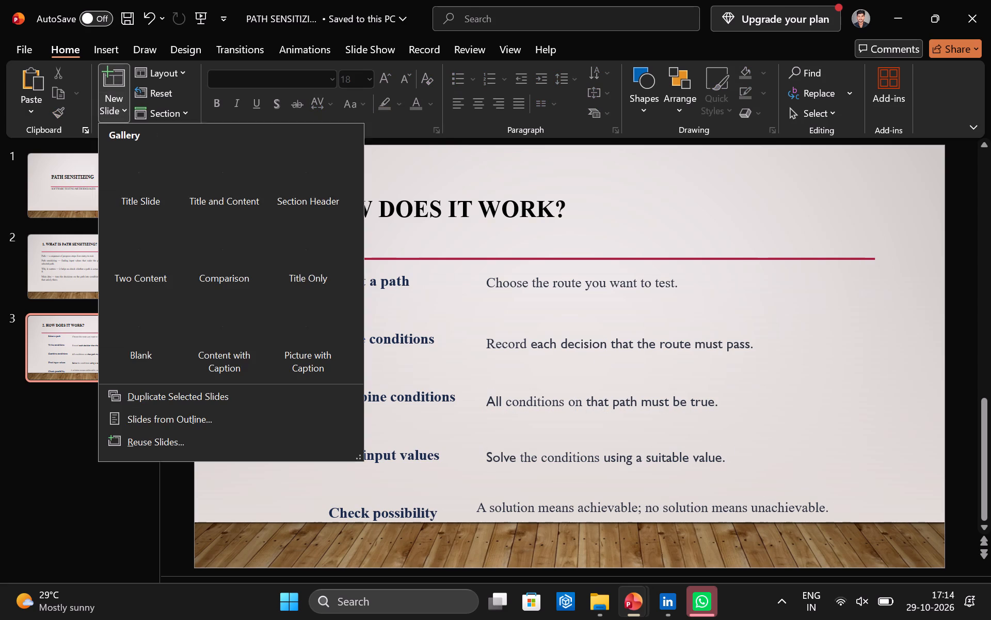
pyautogui.click(309, 245)
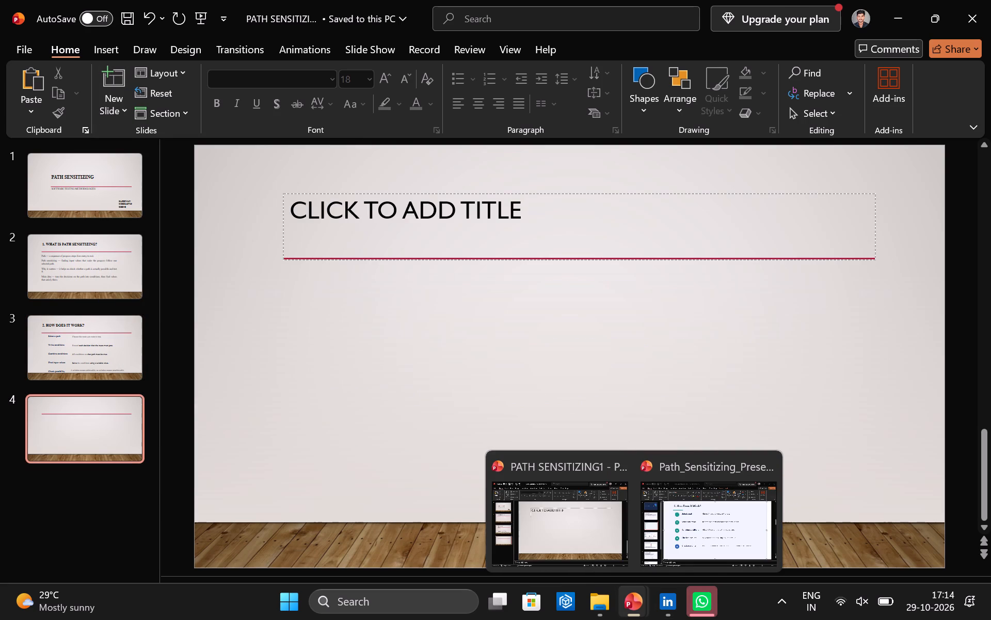
# Copy the title "3. Simple Example: Two Decisions" from slide 4 of the Path_Sensitizing presentation into the new slide's title.
pyautogui.click(599, 551)
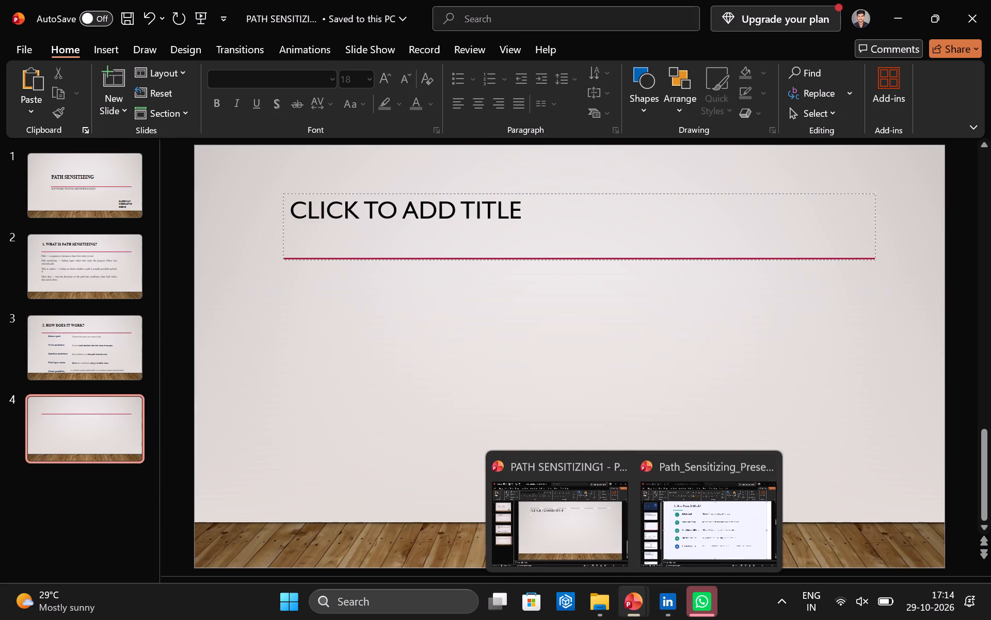
pyautogui.click(689, 536)
pyautogui.click(122, 404)
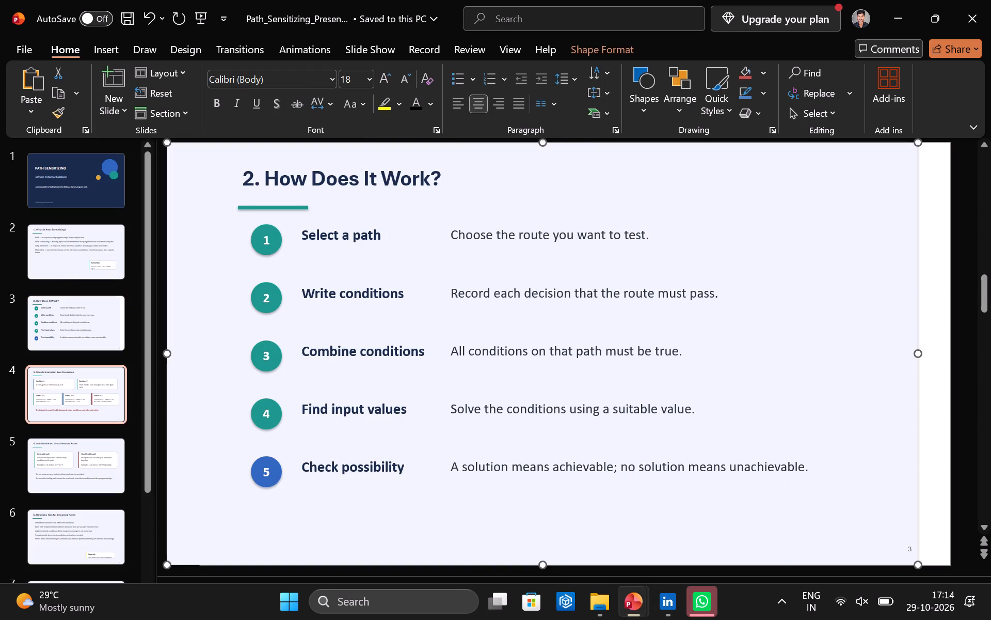
pyautogui.click(337, 189)
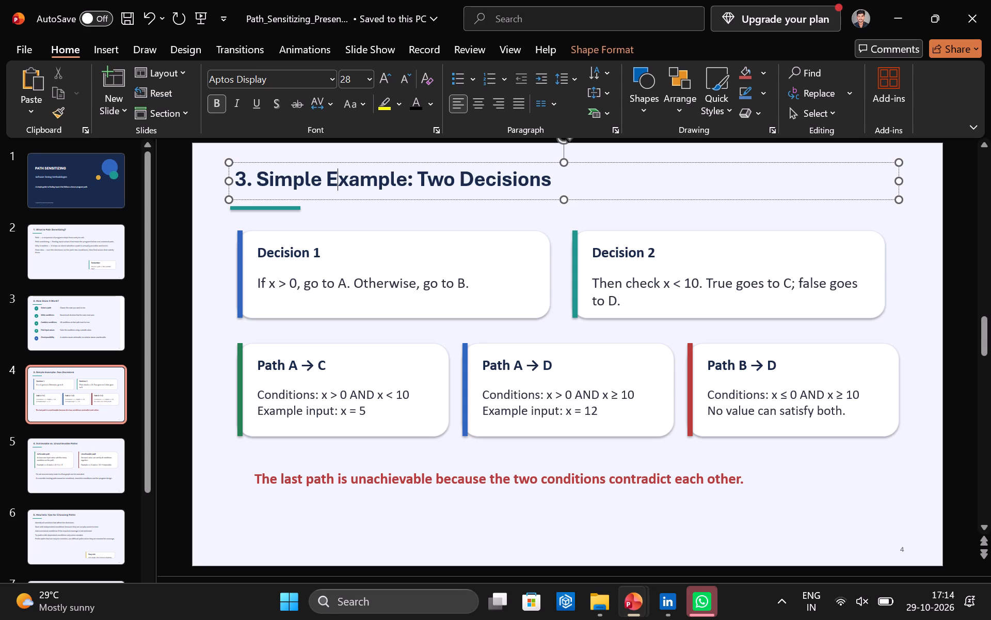
pyautogui.hotkey('ctrl', 'a')
pyautogui.hotkey('ctrl', 'c')
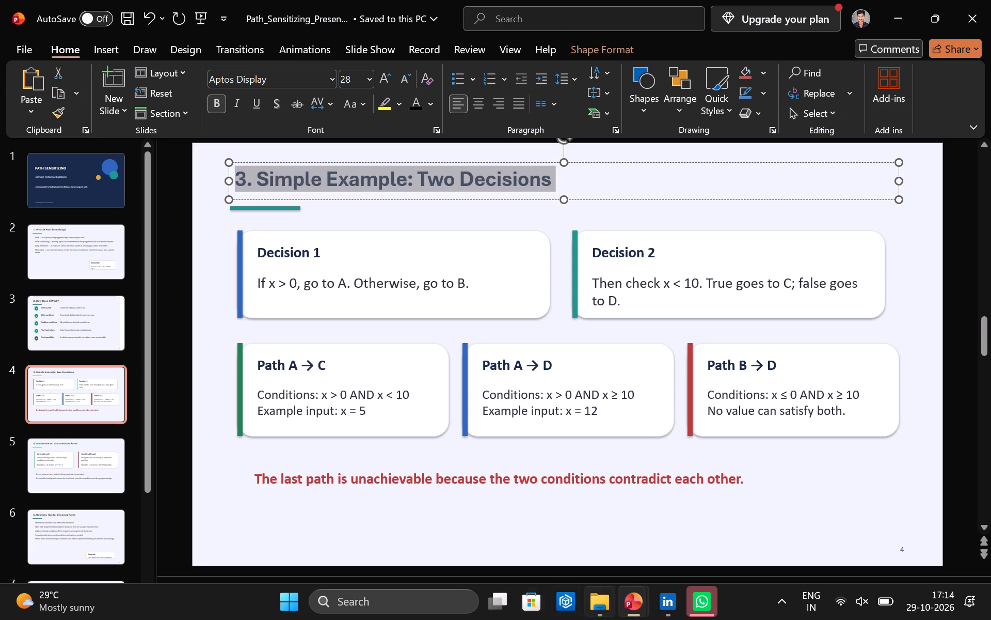
pyautogui.click(580, 527)
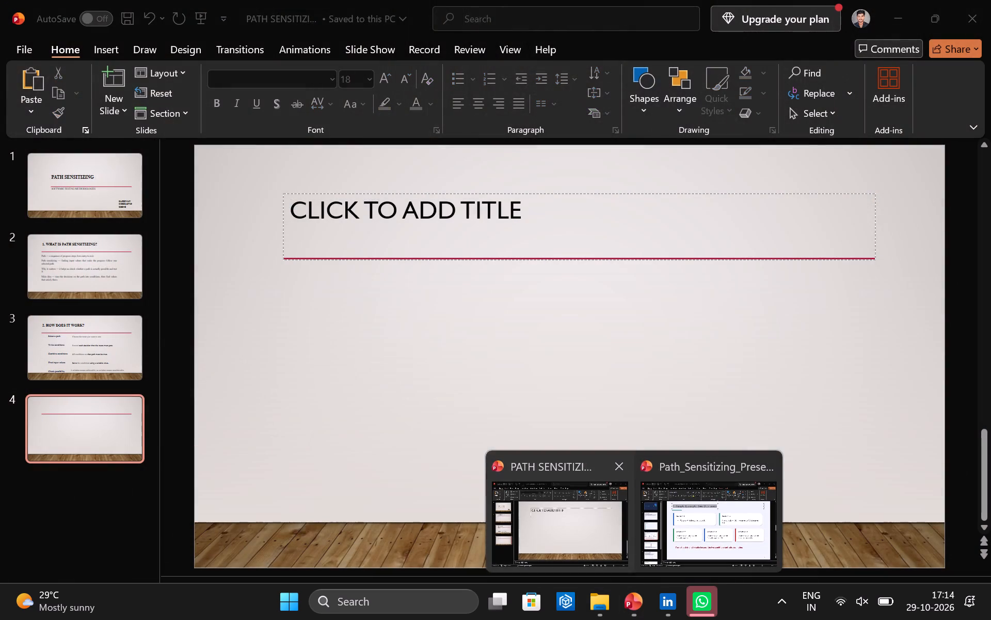
pyautogui.click(481, 209)
pyautogui.hotkey('ctrl', 'v')
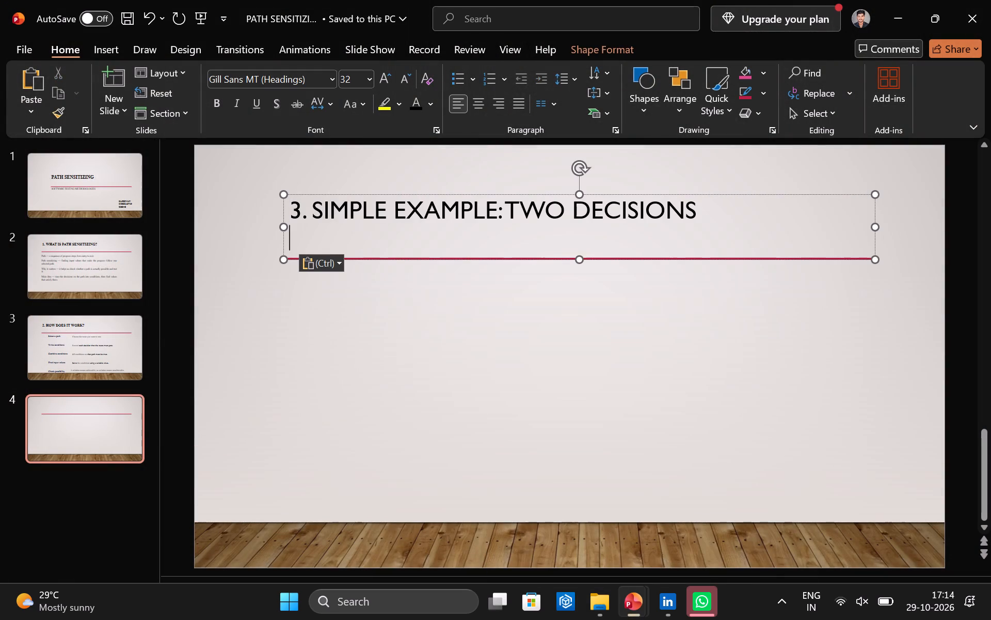
# Format the "3. Simple Example: Two Decisions" title in Times New Roman, size 30, bold, with a dark font colour.
pyautogui.hotkey('ctrl', 'a')
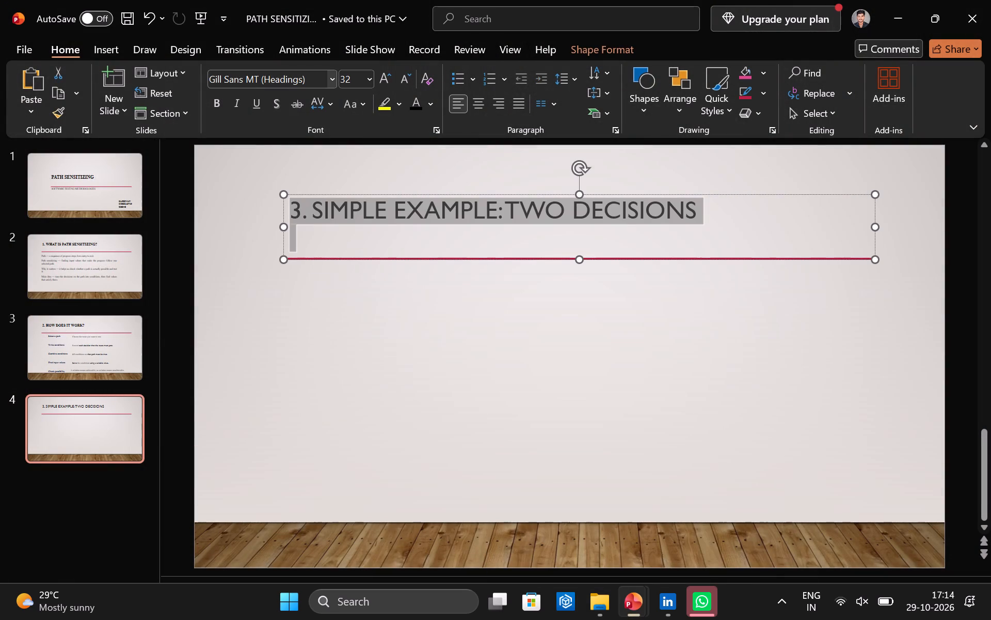
pyautogui.click(314, 74)
pyautogui.write('times')
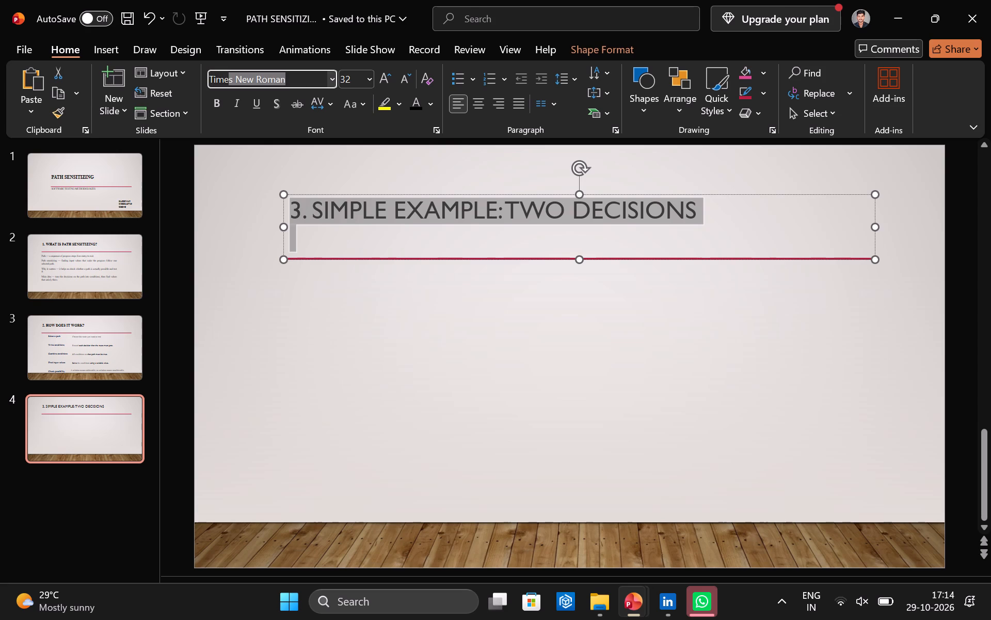
pyautogui.press('Return')
pyautogui.click(356, 75)
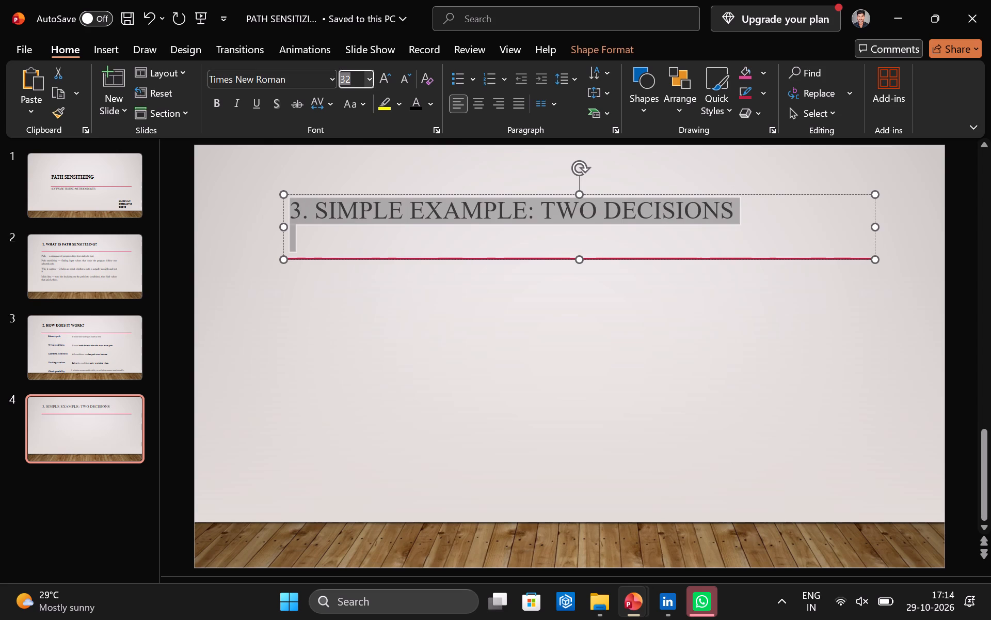
pyautogui.write('30')
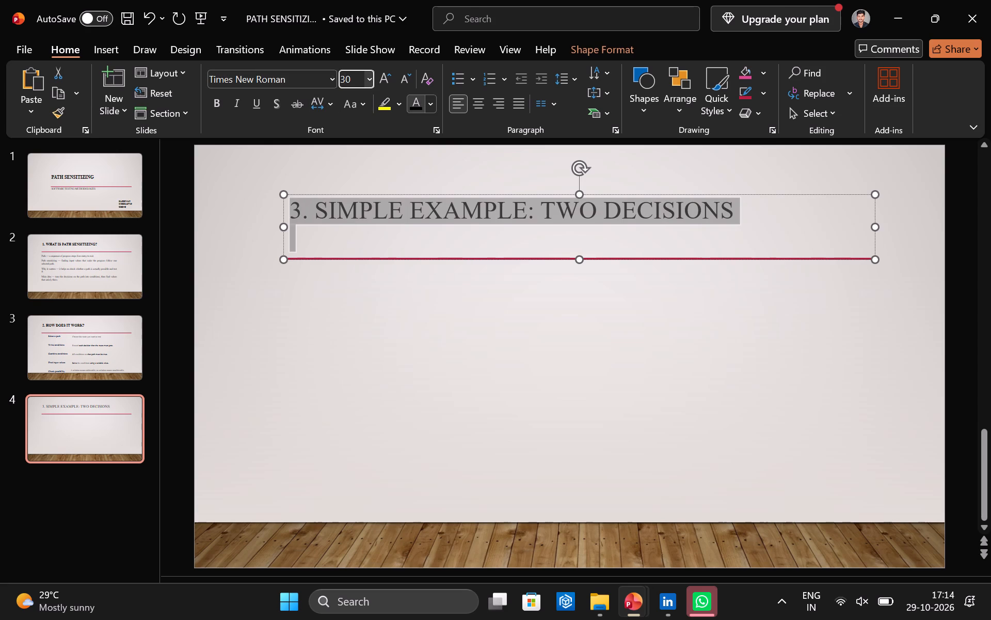
pyautogui.click(427, 102)
pyautogui.click(430, 104)
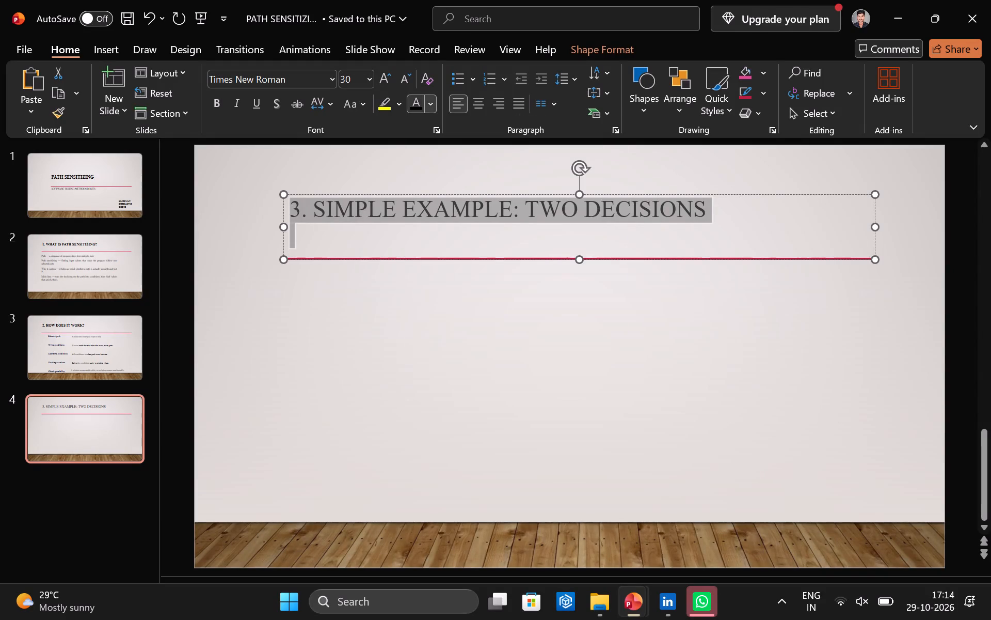
pyautogui.click(442, 180)
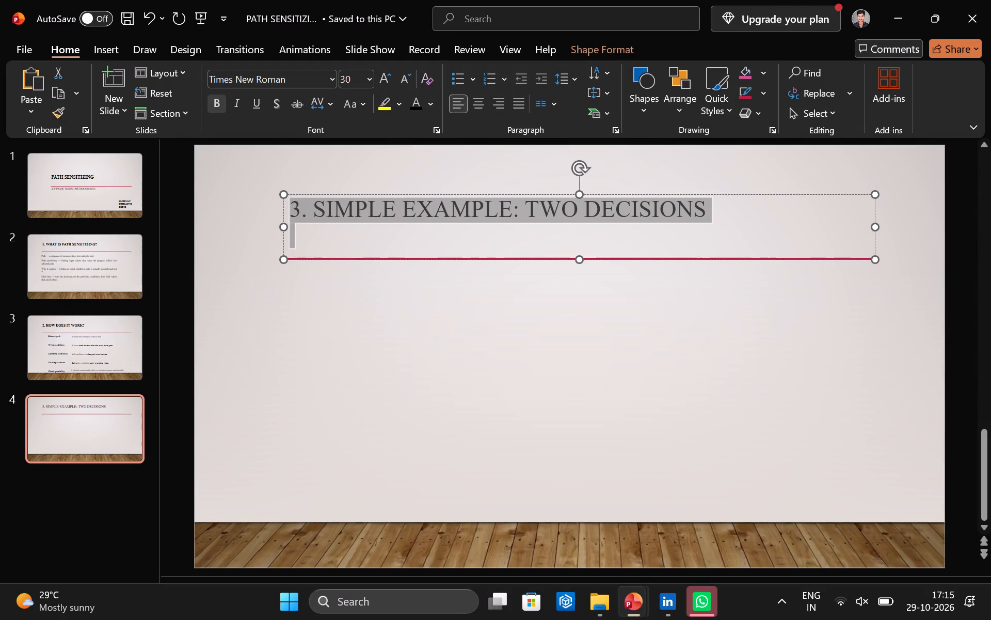
pyautogui.click(221, 103)
pyautogui.click(412, 373)
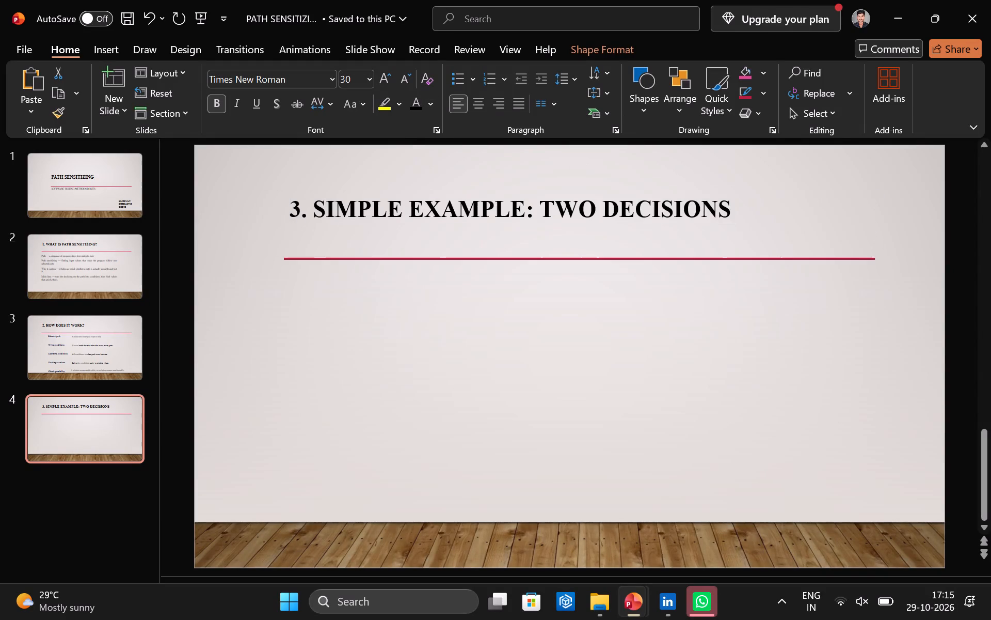
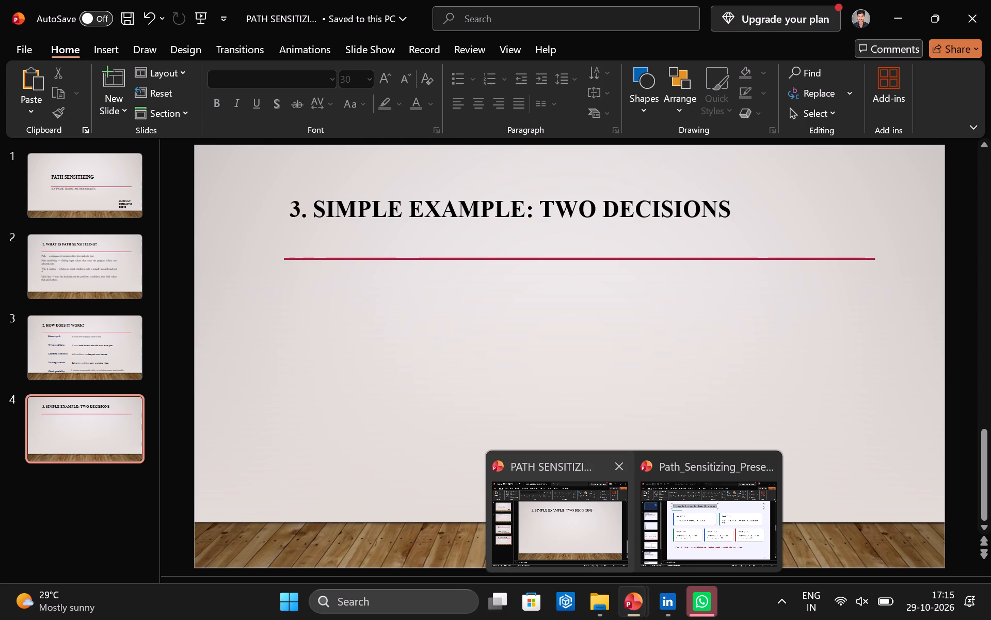
# Switch to the Path_Sensitizing presentation and examine the decision cards, path cards and closing statement on slide 4.
pyautogui.click(680, 514)
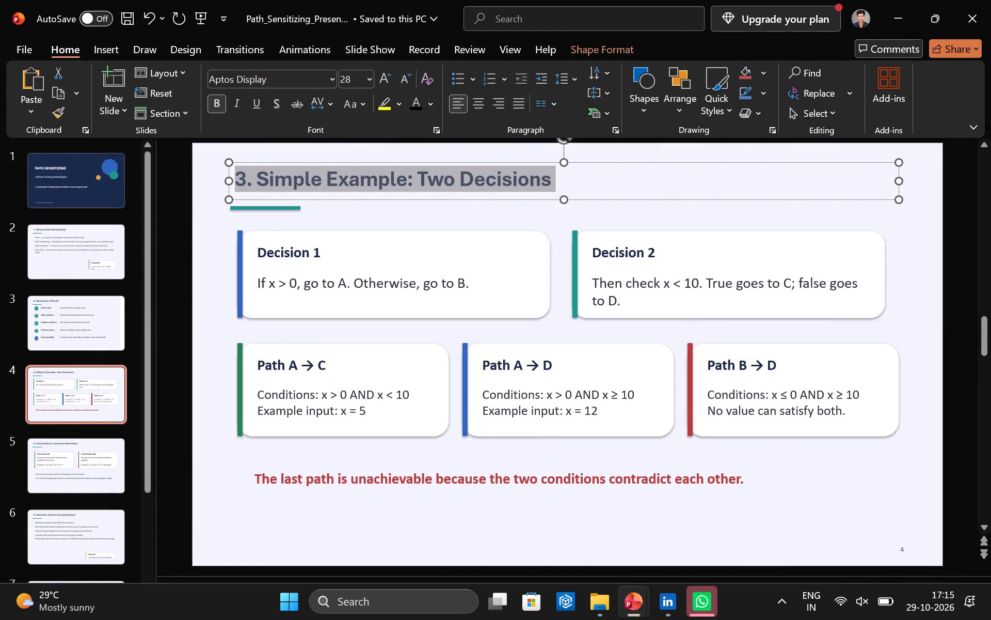
pyautogui.click(208, 315)
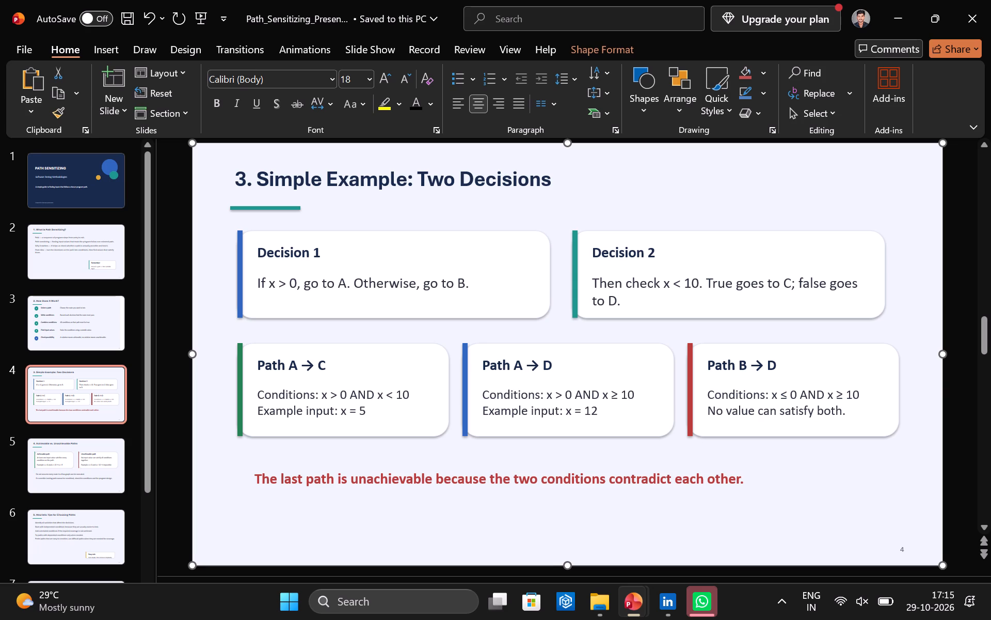
pyautogui.click(178, 273)
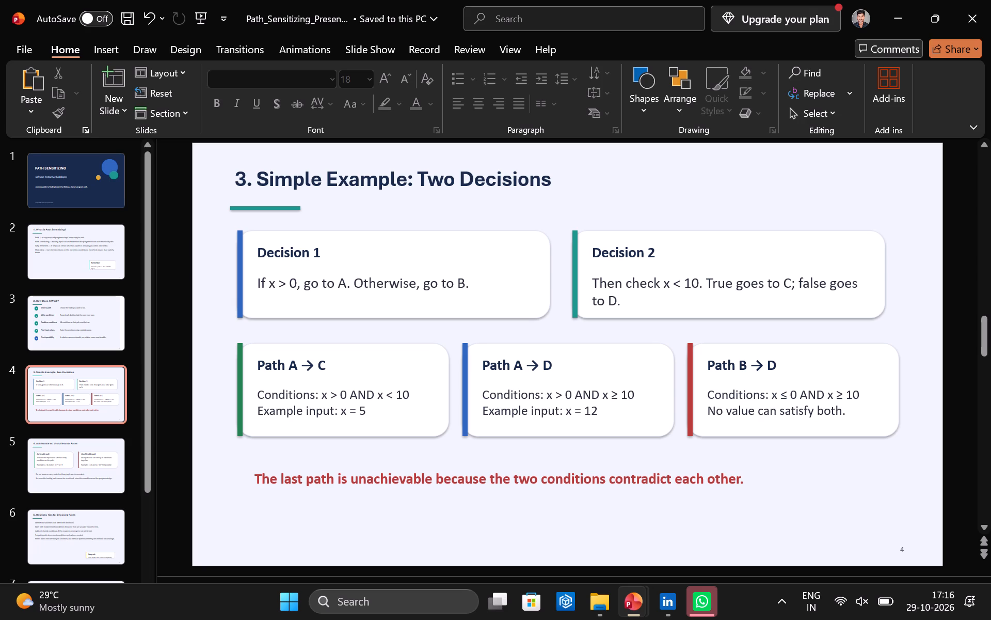
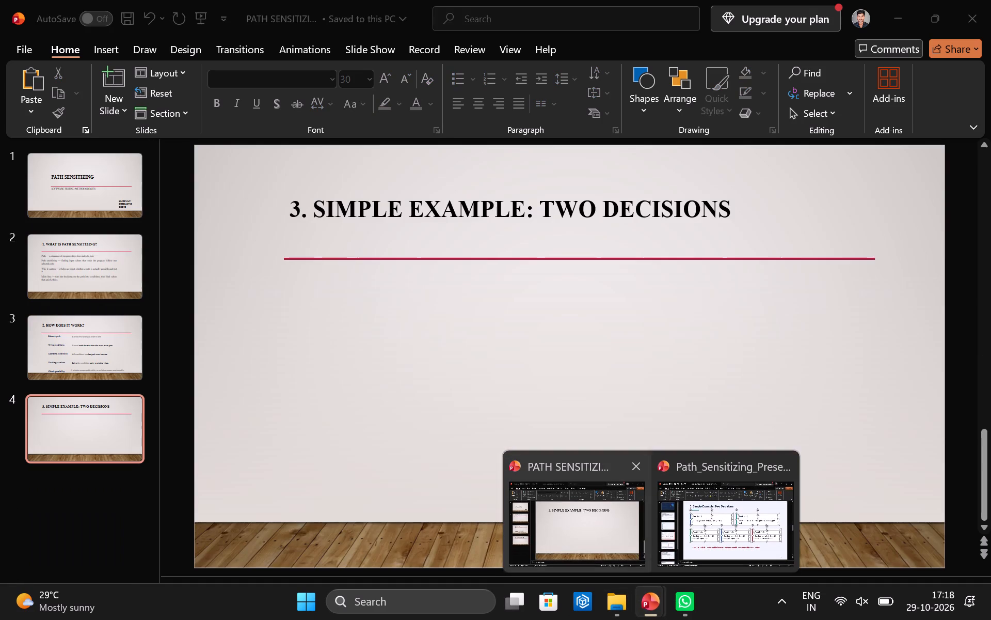
# Paste the copied decision and path cards onto slide 4 and place them below the title's red line.
pyautogui.hotkey('ctrl', 'v')
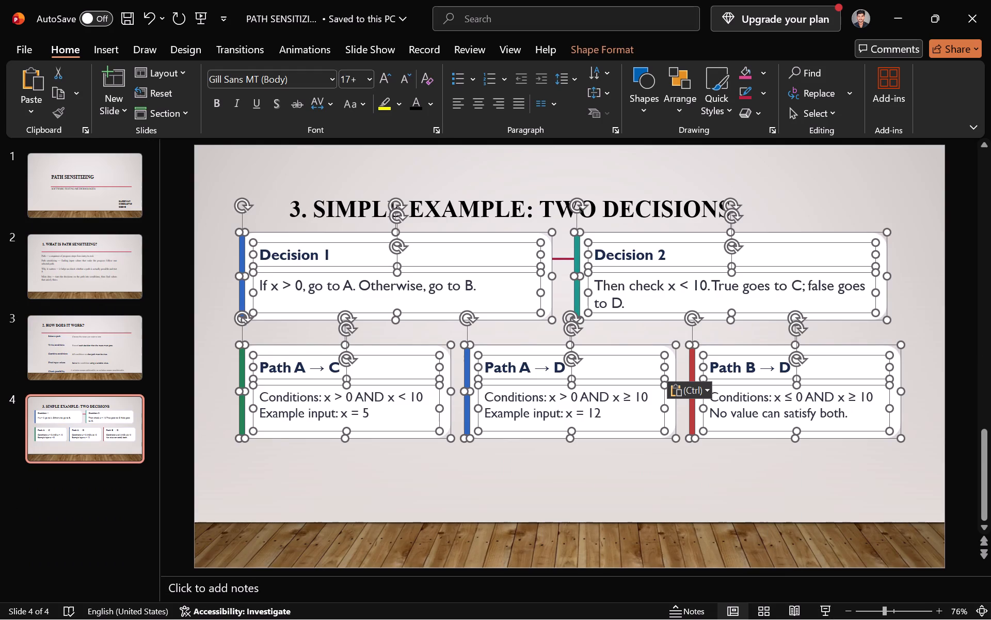
pyautogui.moveTo(517, 233); pyautogui.dragTo(530, 272)
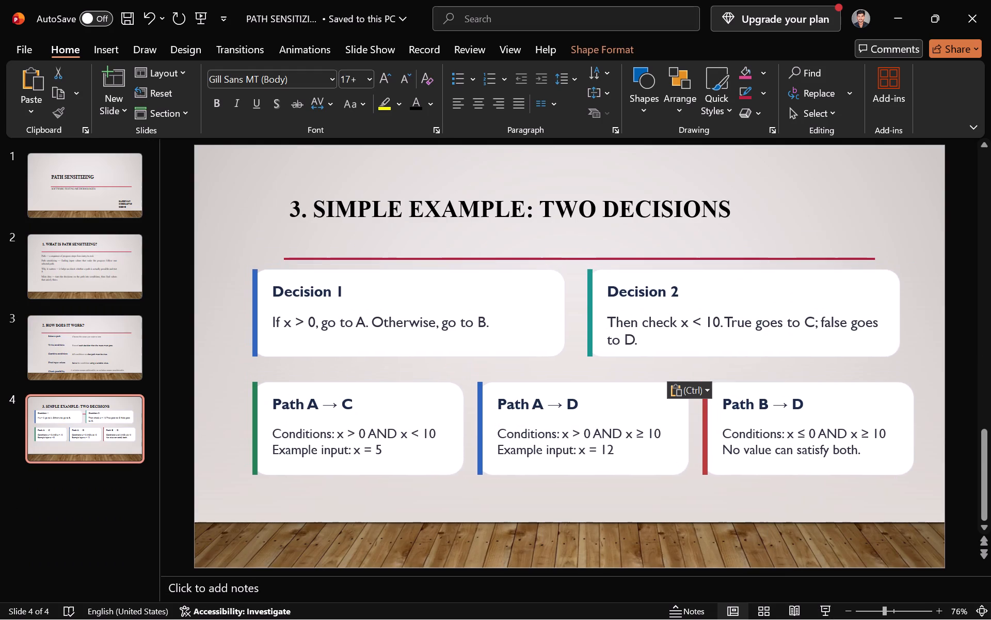
pyautogui.moveTo(530, 272); pyautogui.dragTo(546, 285)
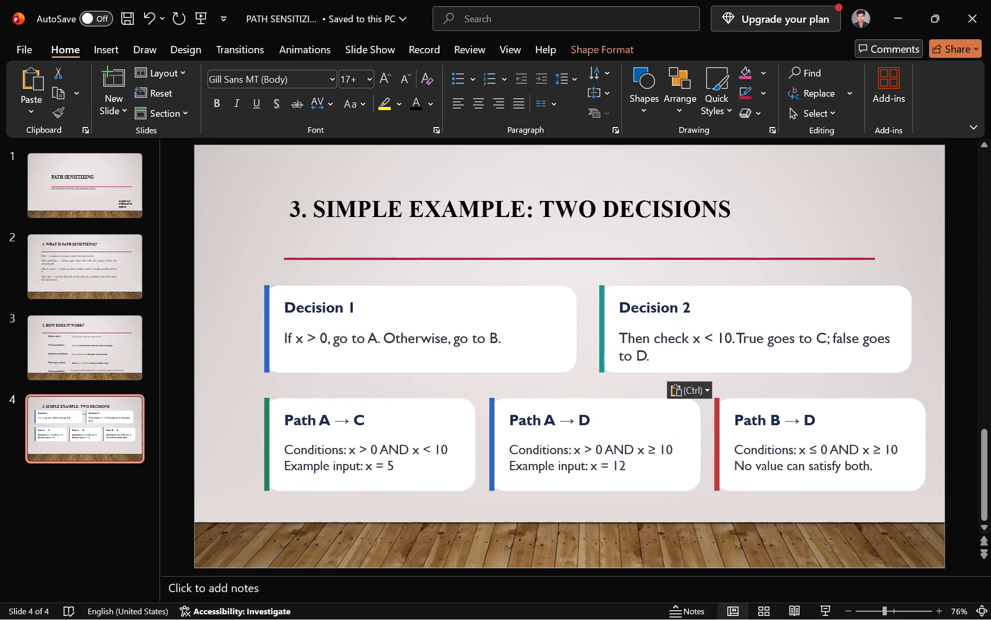
pyautogui.moveTo(546, 285); pyautogui.dragTo(546, 286)
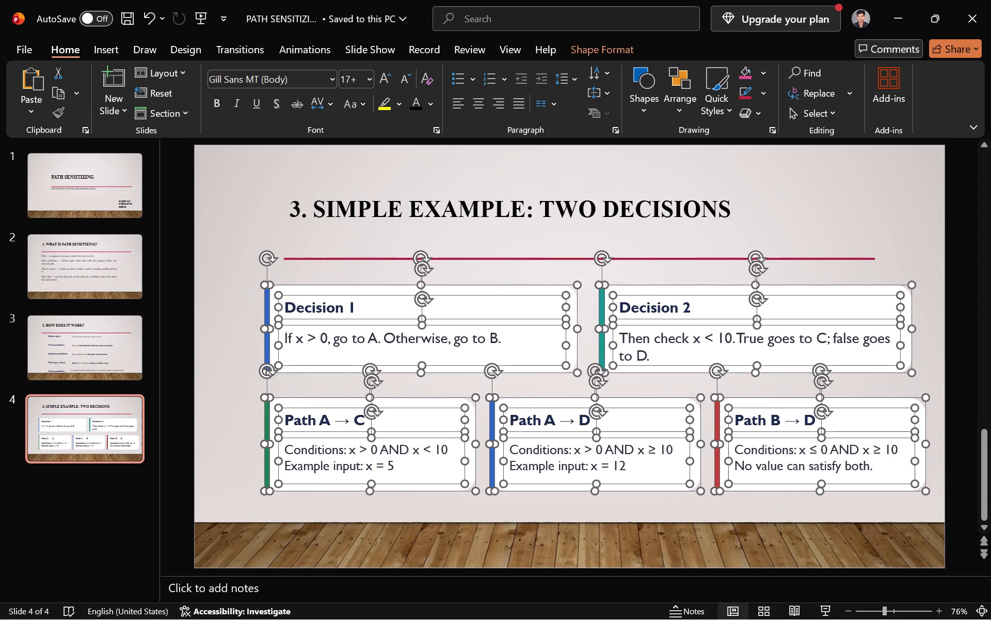
pyautogui.hscroll(-1, 546, 286)
# Change the font of all the pasted card text on slide 4 to Times New Roman.
pyautogui.click(306, 79)
pyautogui.write('times')
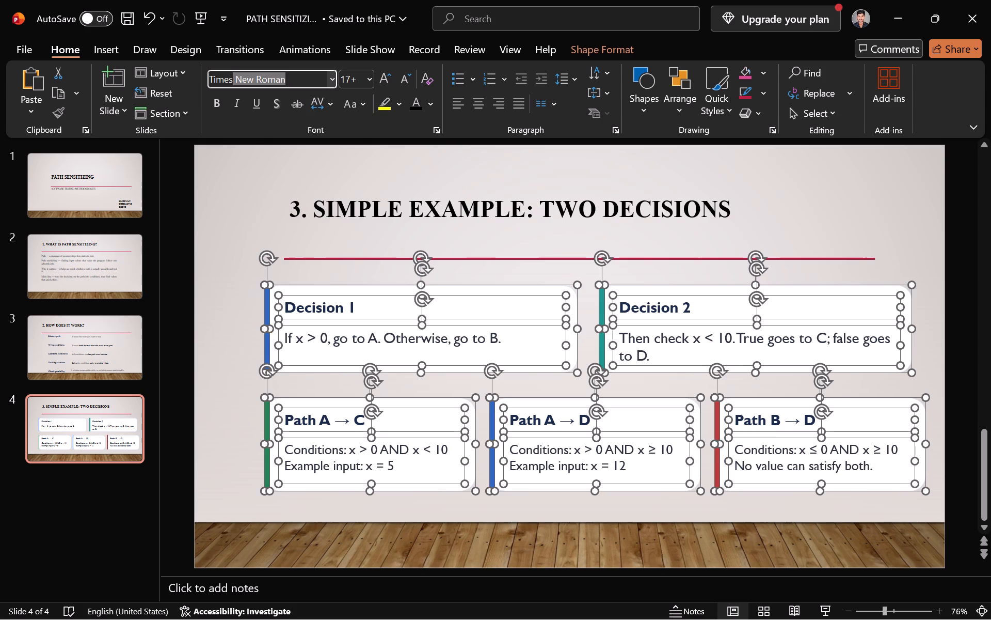
pyautogui.press('Return')
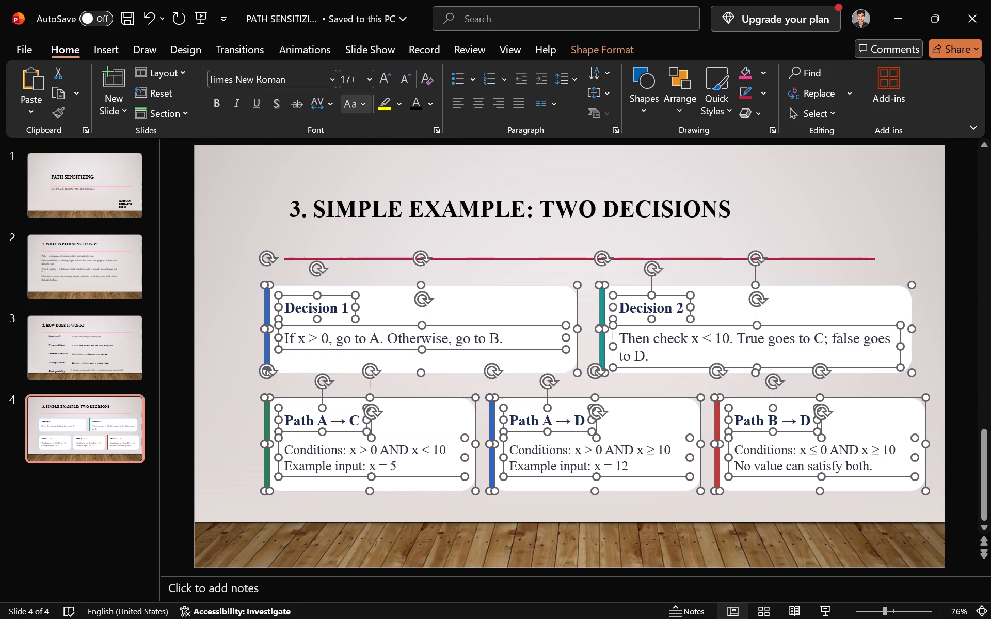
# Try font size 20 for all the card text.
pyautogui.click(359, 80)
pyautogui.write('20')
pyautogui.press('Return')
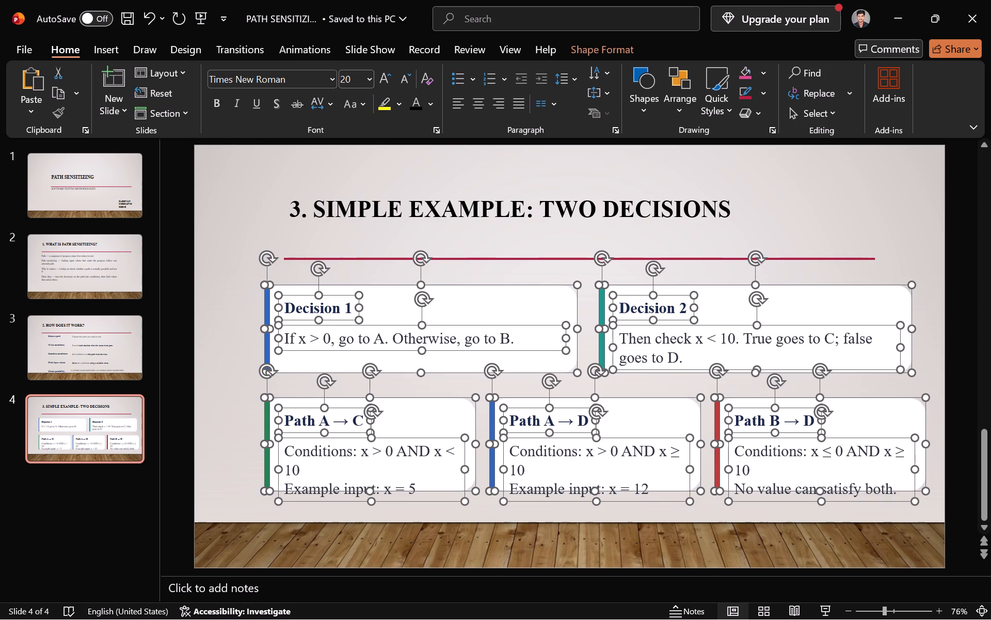
# Set all the card text to font size 16 and apply the black theme colour, then deselect the cards.
pyautogui.click(351, 76)
pyautogui.write('16')
pyautogui.press('Return')
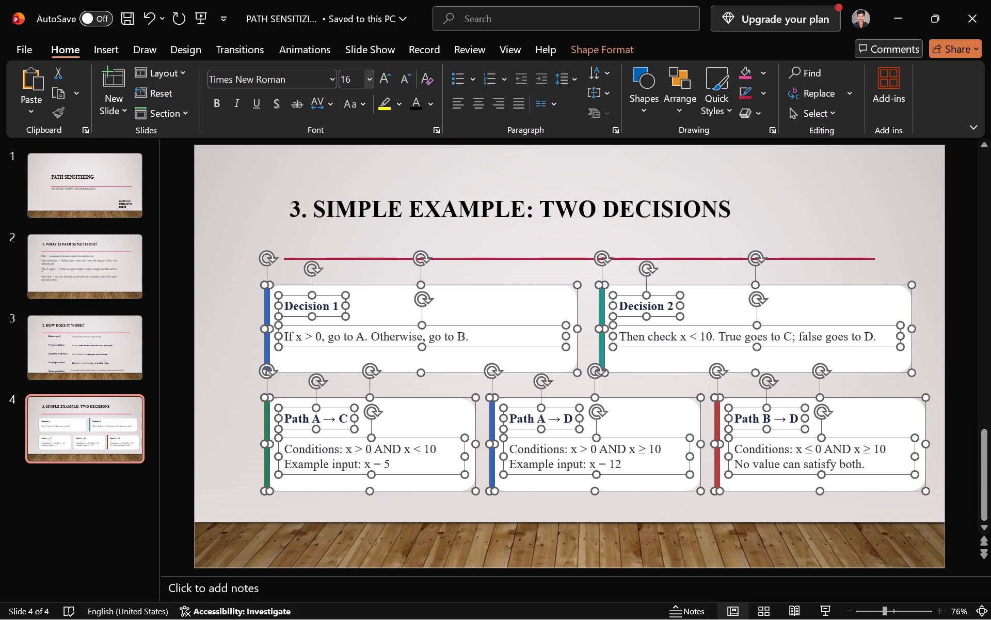
pyautogui.click(418, 103)
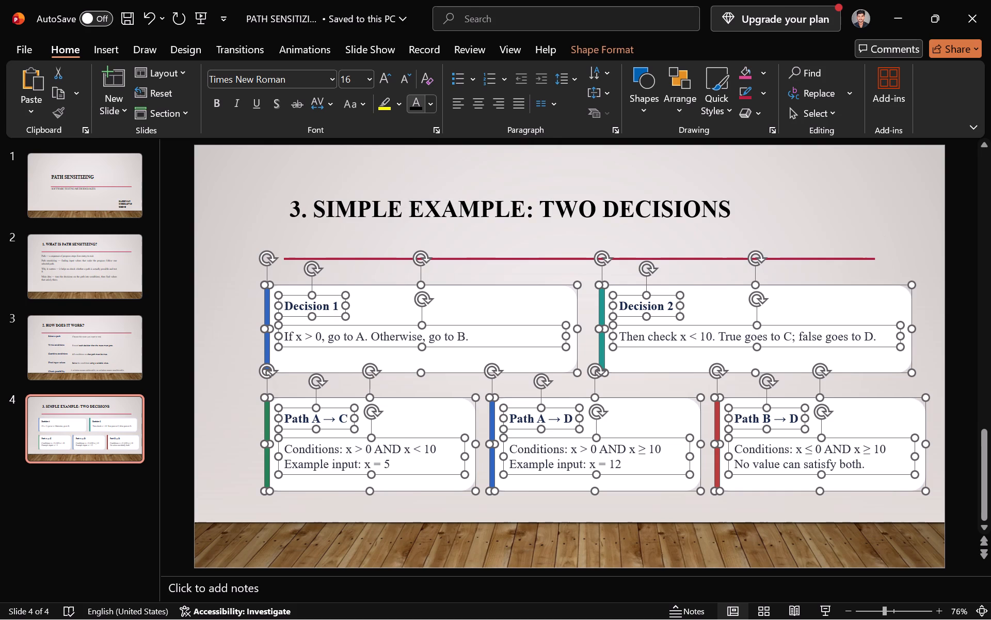
pyautogui.click(429, 103)
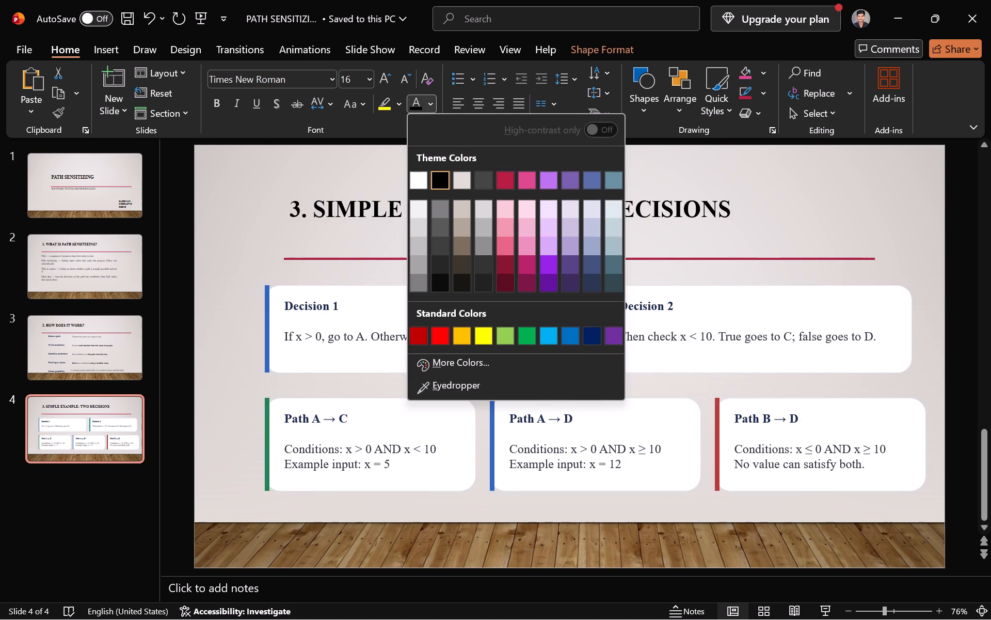
pyautogui.click(443, 177)
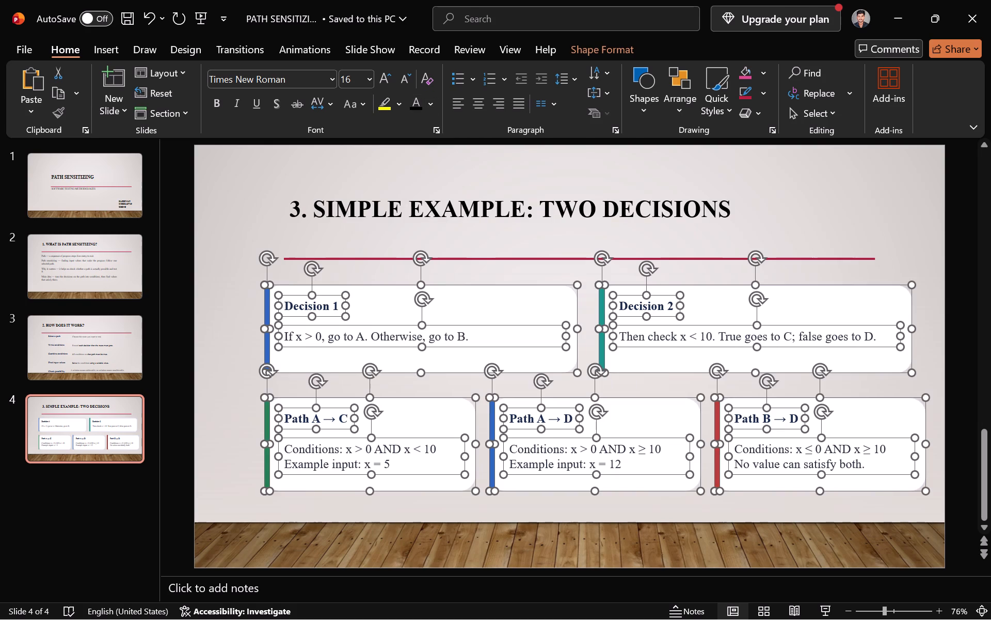
pyautogui.click(217, 347)
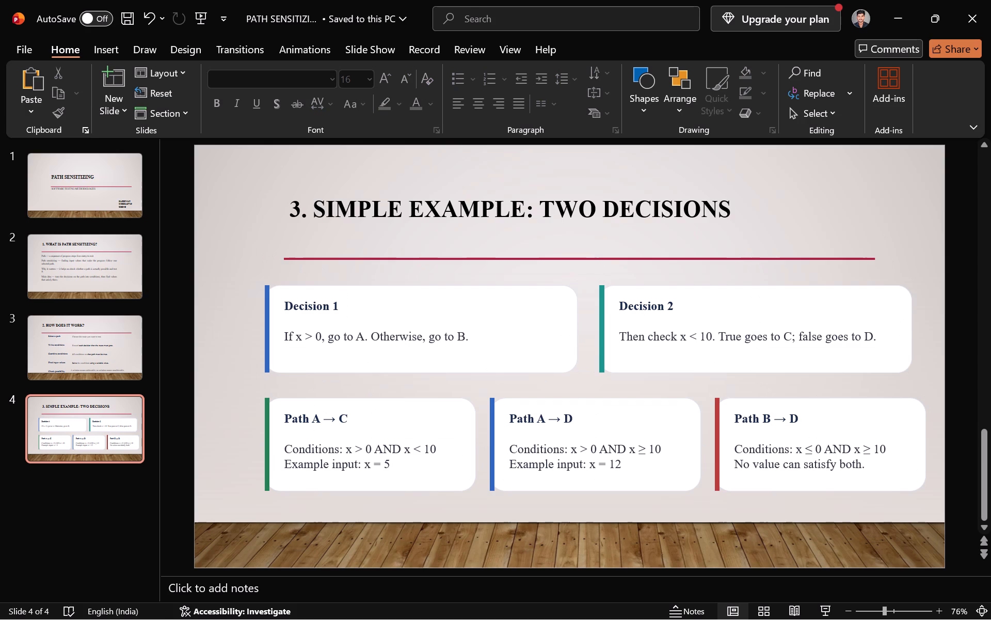
# Delete the coloured accent bars from the two decision cards and the three path cards on slide 4.
pyautogui.click(267, 321)
pyautogui.press('BackSpace')
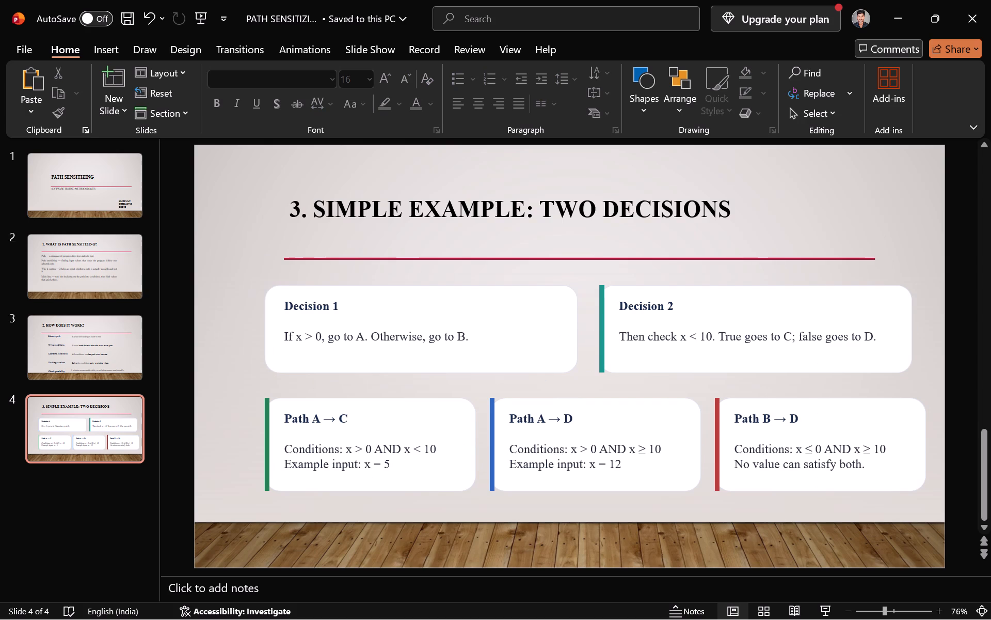
pyautogui.click(602, 318)
pyautogui.press('BackSpace')
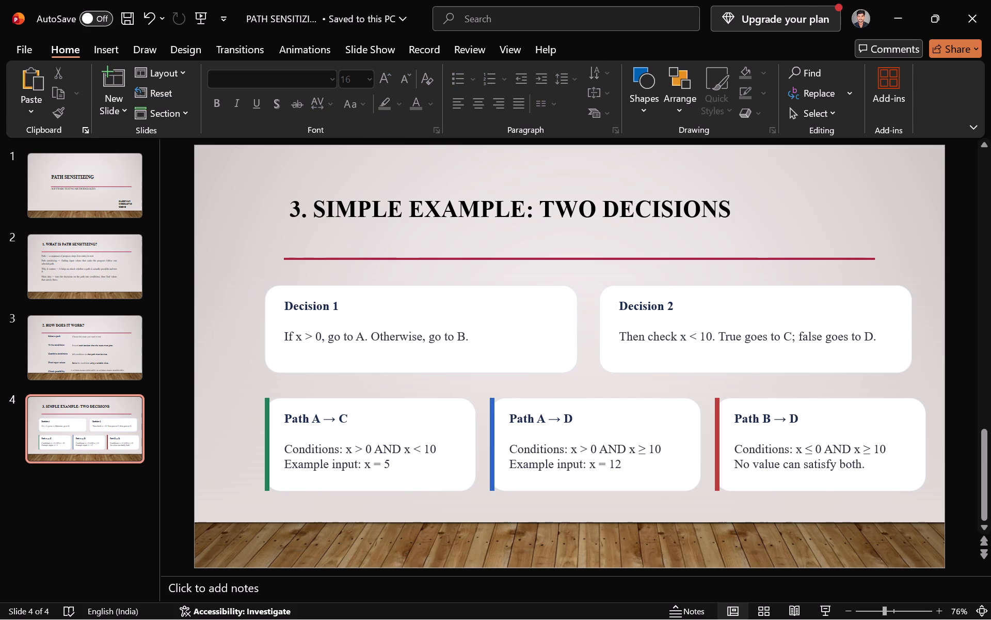
pyautogui.click(717, 432)
pyautogui.press('BackSpace')
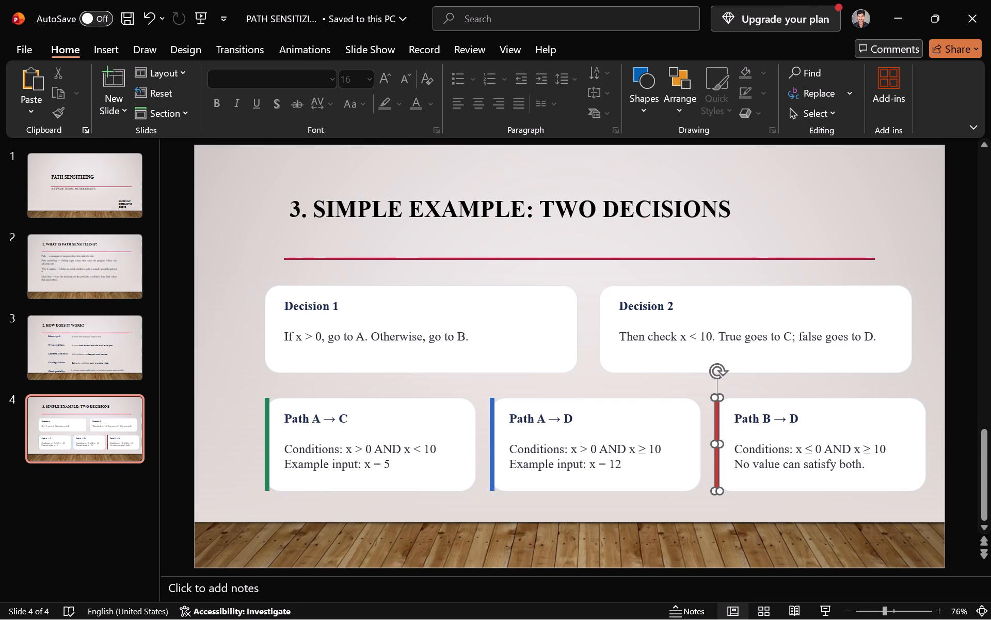
pyautogui.press('BackSpace')
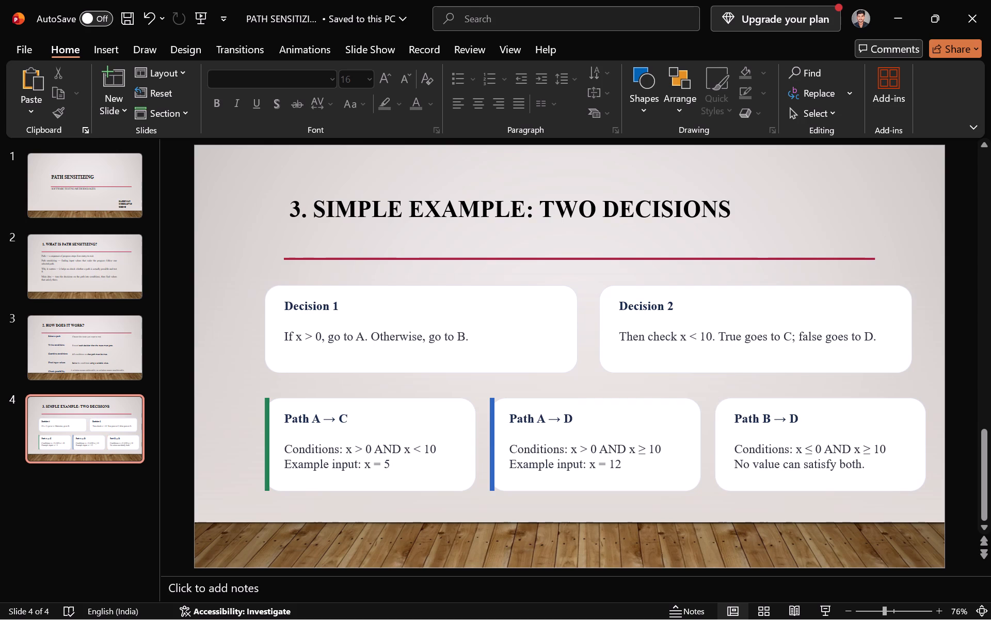
pyautogui.click(492, 421)
pyautogui.press('BackSpace')
pyautogui.click(265, 420)
pyautogui.press('BackSpace')
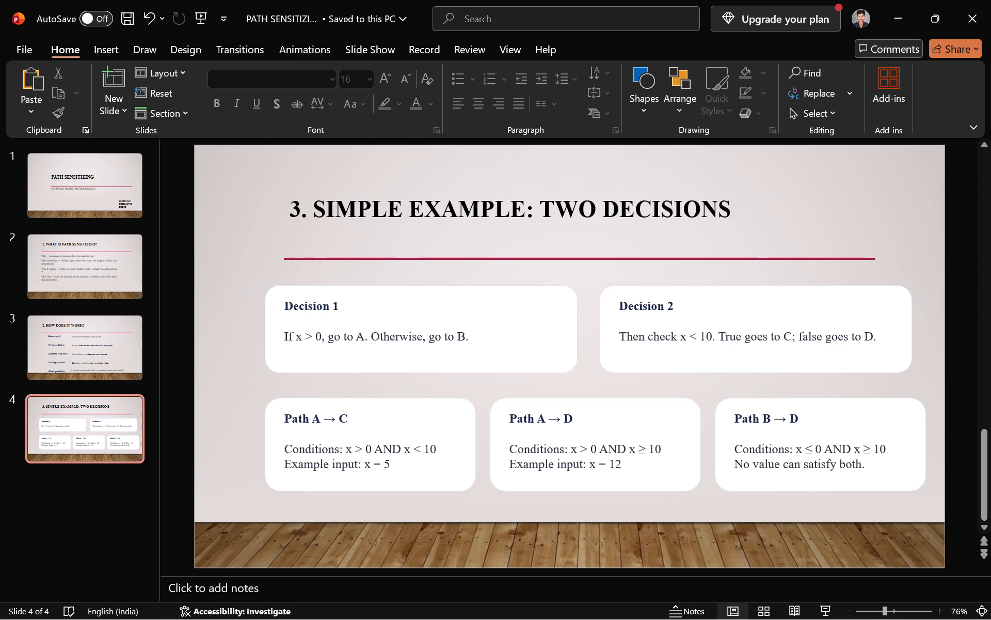
# Add a new slide with the Title Only layout after slide 4 and select it.
pyautogui.click(126, 109)
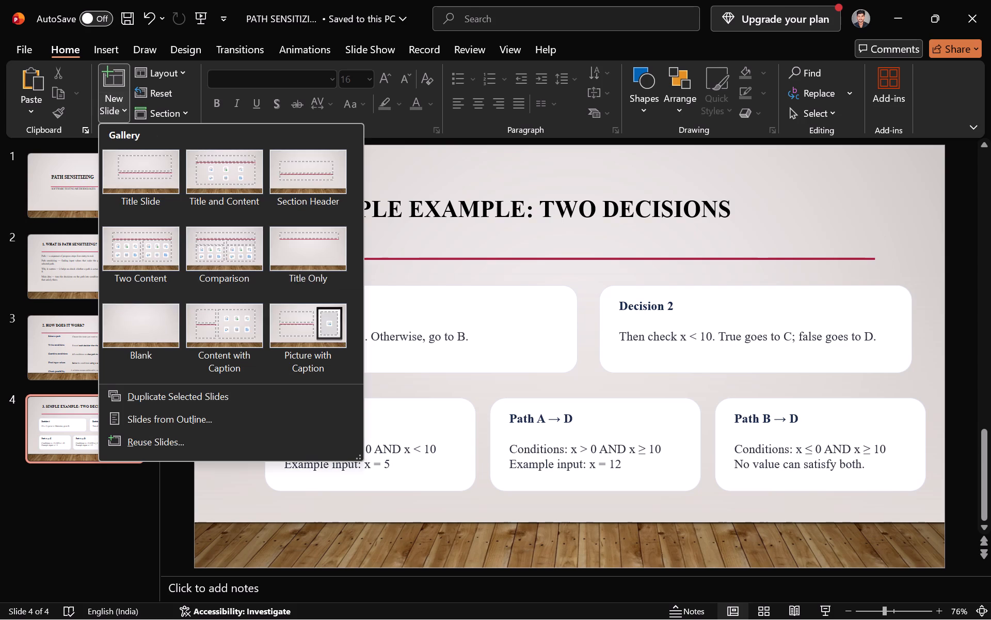
pyautogui.click(308, 247)
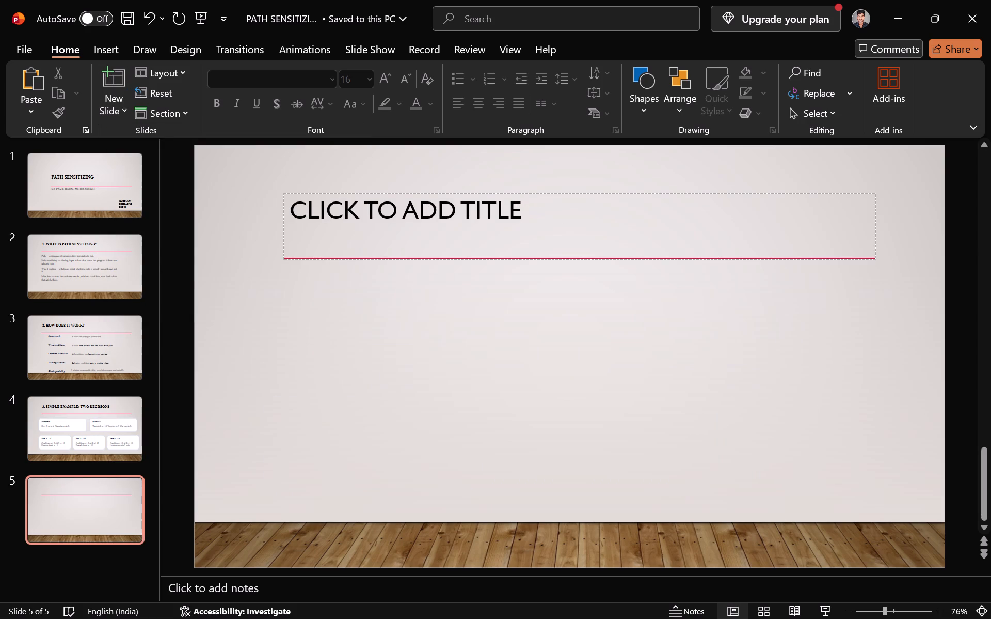
pyautogui.click(64, 421)
pyautogui.click(90, 502)
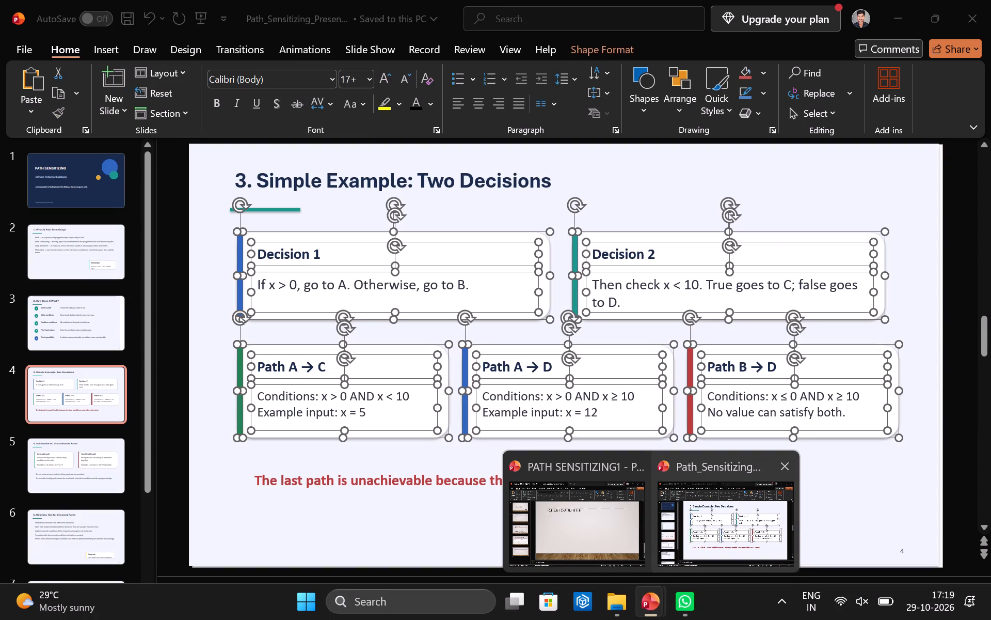
# Switch to the Path_Sensitizing presentation and copy the Achievable path and Unachievable path cards from slide 5.
pyautogui.click(698, 525)
pyautogui.click(23, 448)
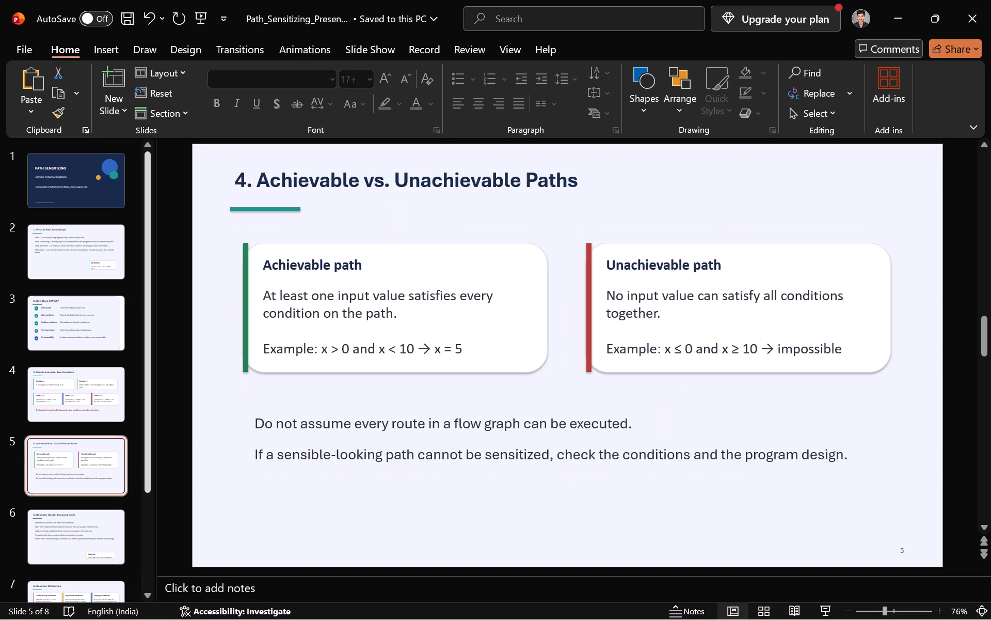
pyautogui.click(50, 397)
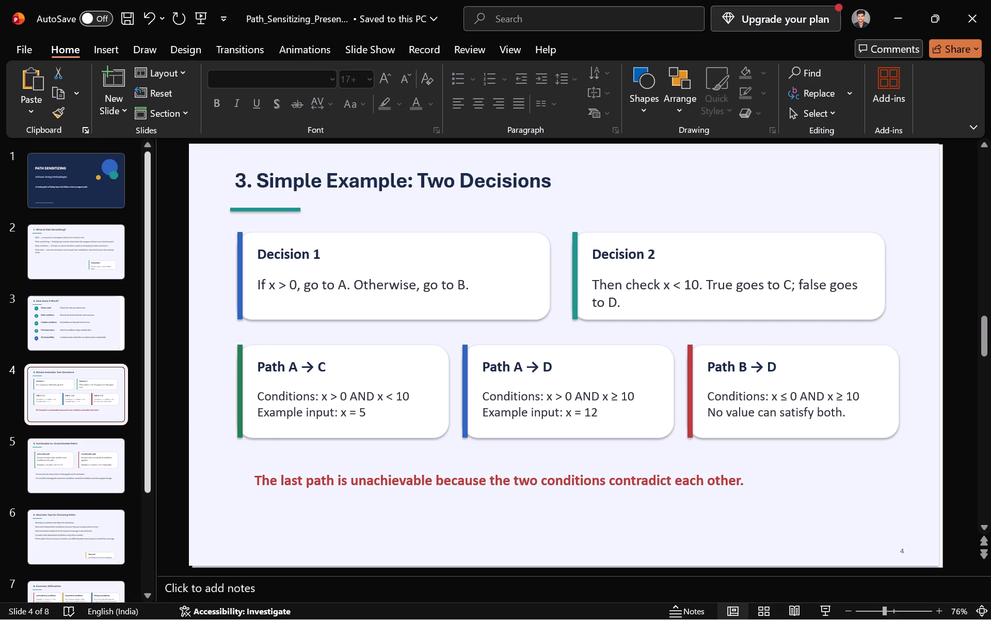
pyautogui.click(82, 475)
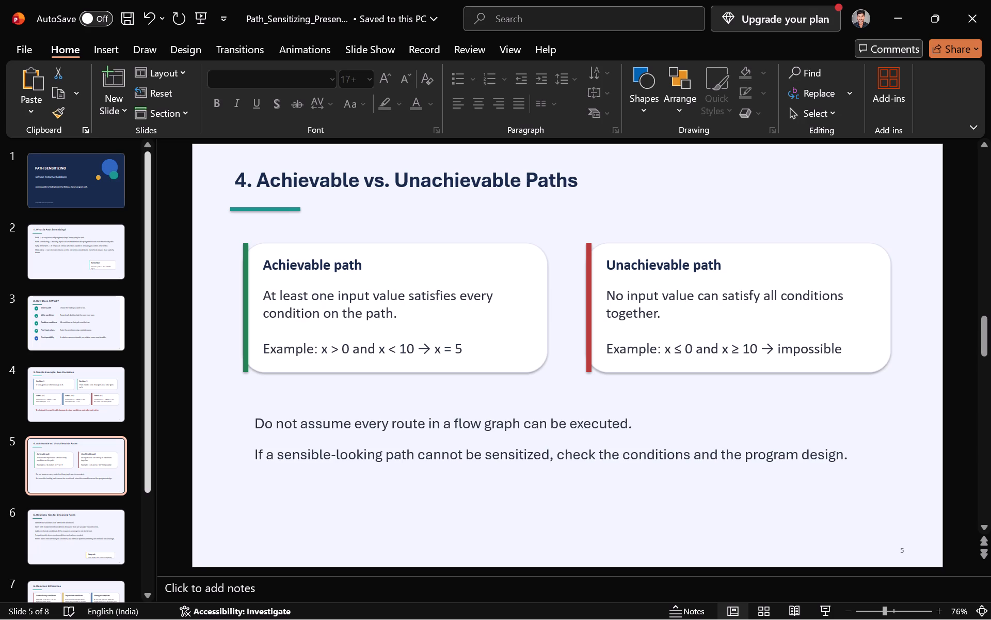
pyautogui.moveTo(950, 473); pyautogui.dragTo(363, 327)
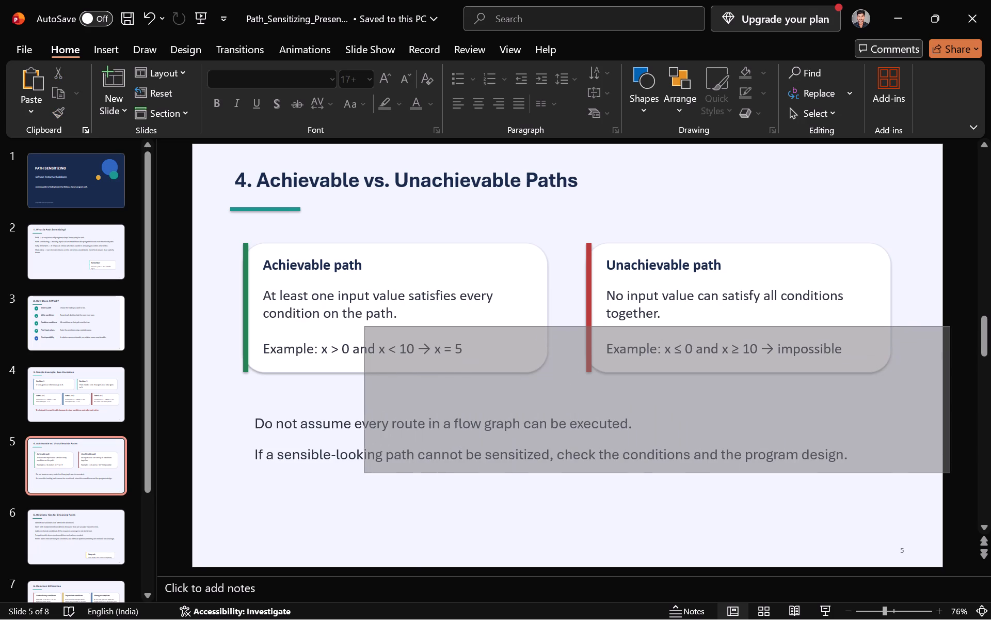
pyautogui.moveTo(363, 327); pyautogui.dragTo(225, 235)
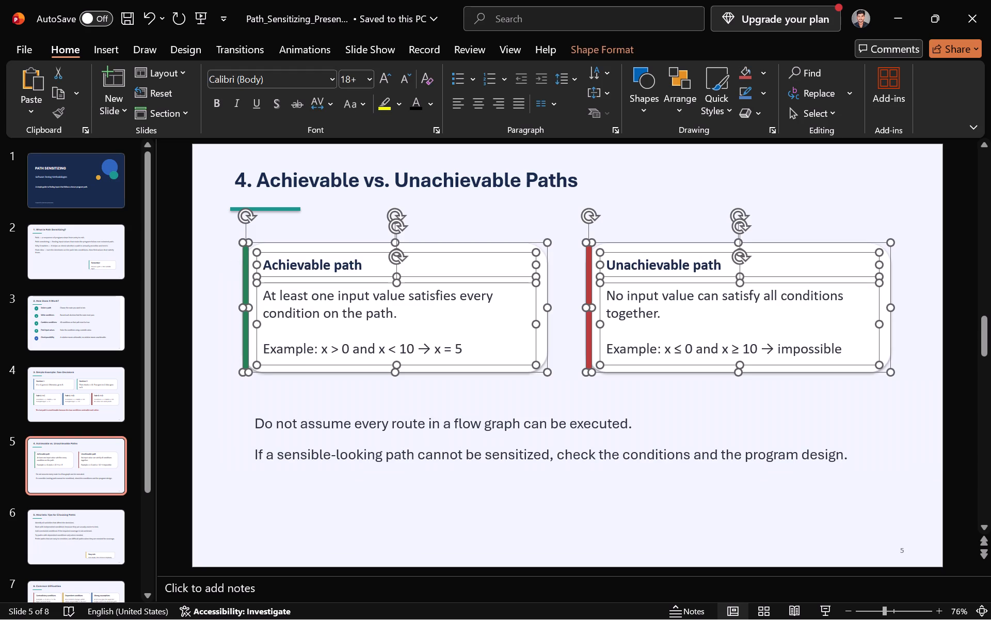
pyautogui.hotkey('ctrl', 'c')
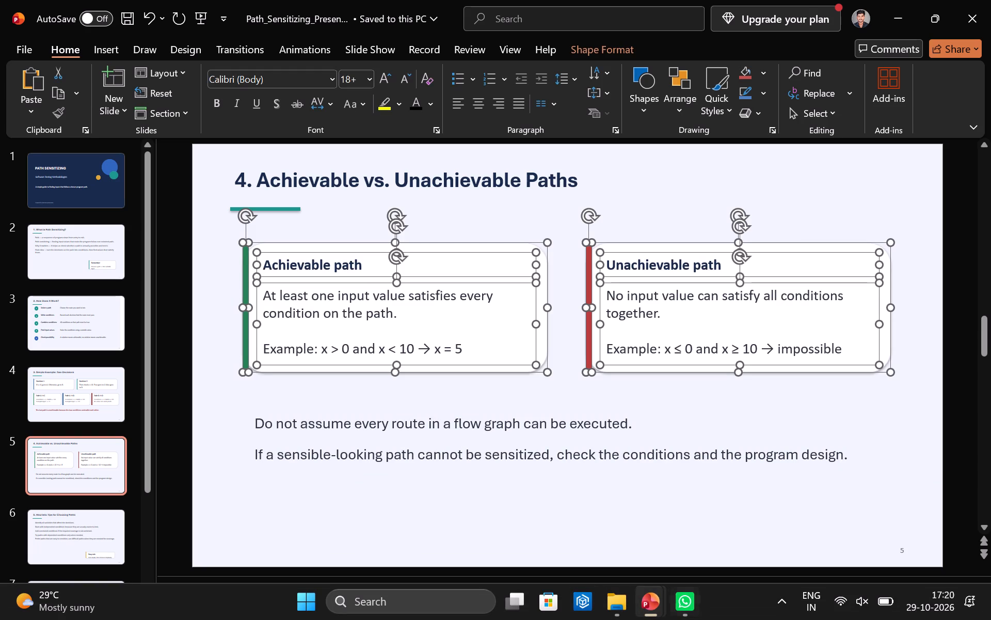
# Return to the PATH SENSITIZING presentation, paste both cards onto the new slide 5 and place them below the title's red line.
pyautogui.click(600, 537)
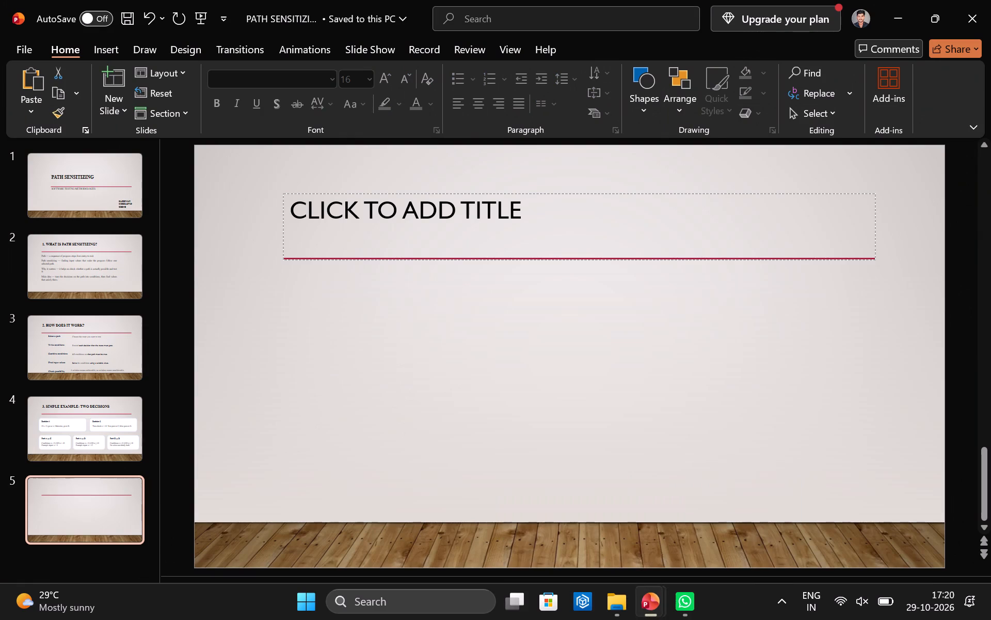
pyautogui.click(451, 365)
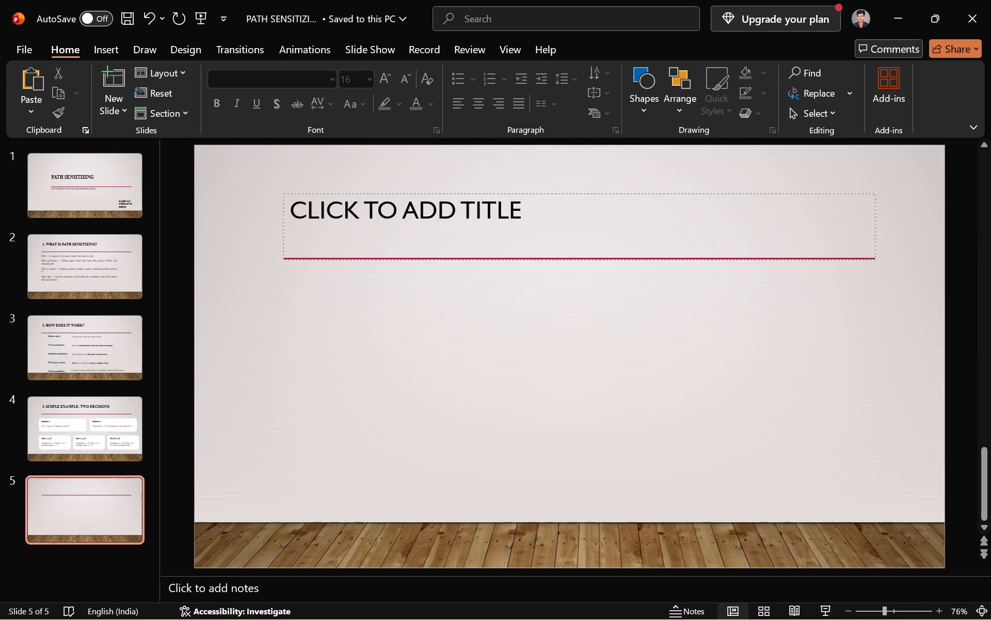
pyautogui.hotkey('ctrl', 'v')
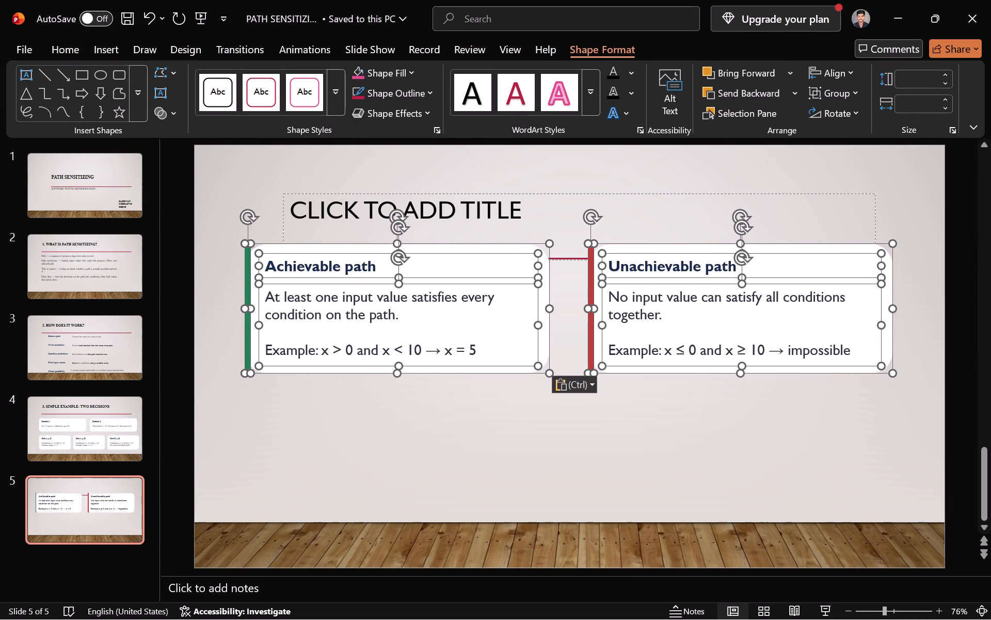
pyautogui.moveTo(478, 243); pyautogui.dragTo(509, 291)
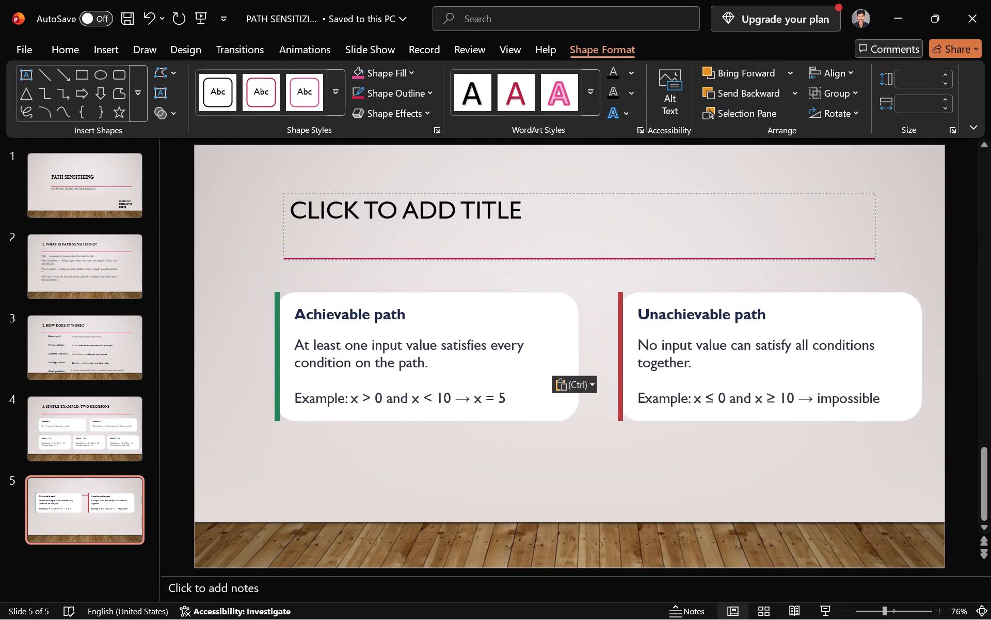
pyautogui.moveTo(509, 291); pyautogui.dragTo(508, 288)
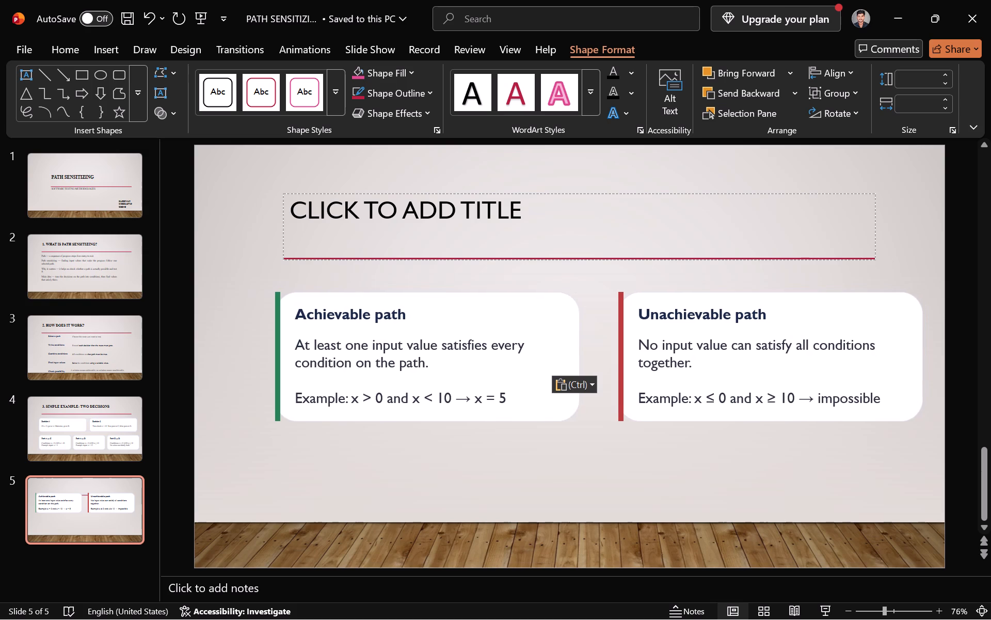
# Fine-tune the position of the two pasted path cards just below the title's red line on slide 5.
pyautogui.moveTo(508, 288); pyautogui.dragTo(509, 293)
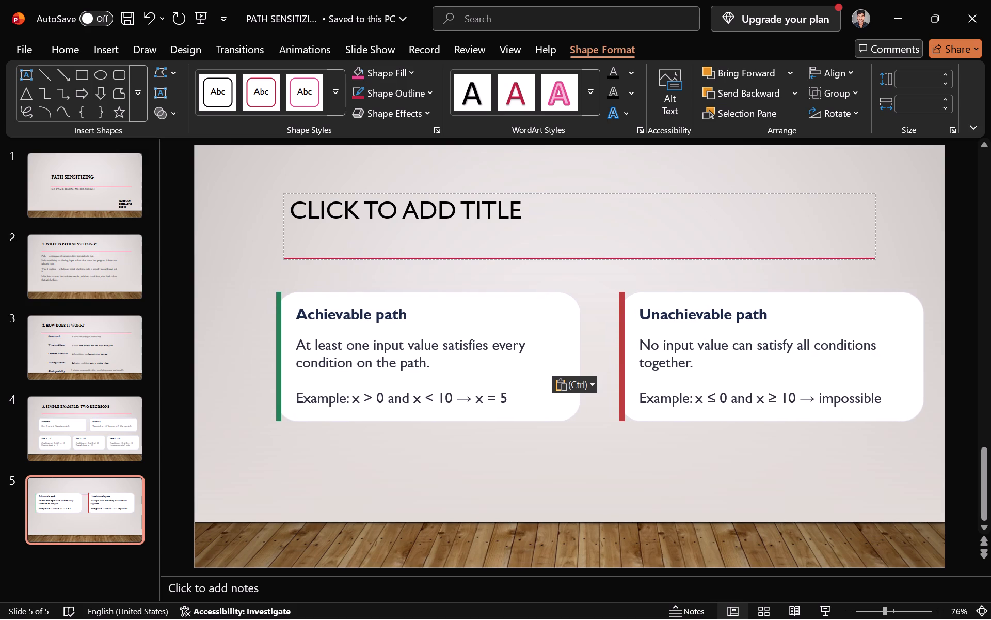
pyautogui.moveTo(509, 293); pyautogui.dragTo(507, 284)
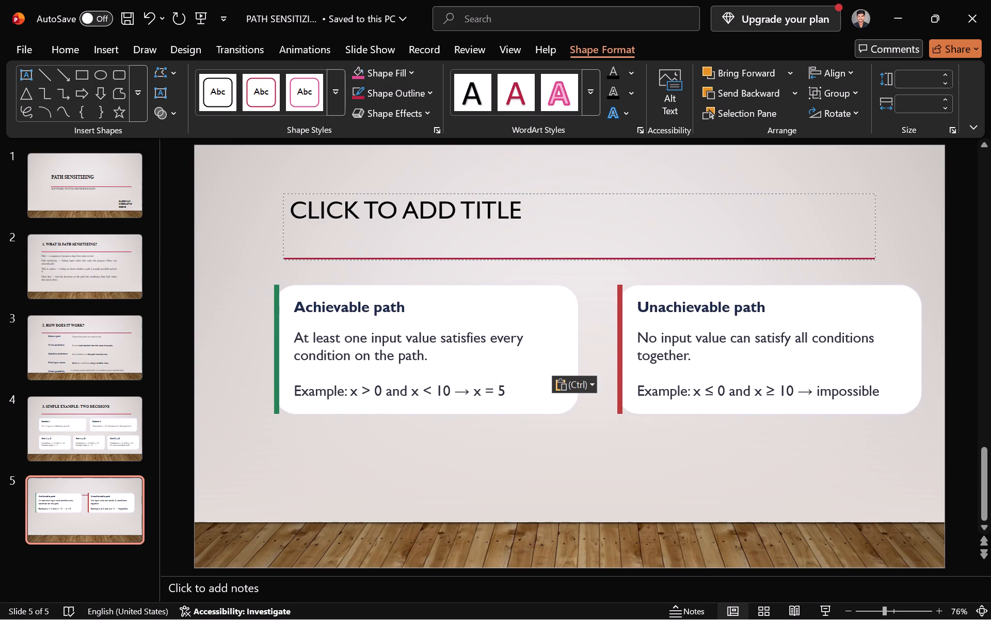
pyautogui.moveTo(507, 284); pyautogui.dragTo(509, 284)
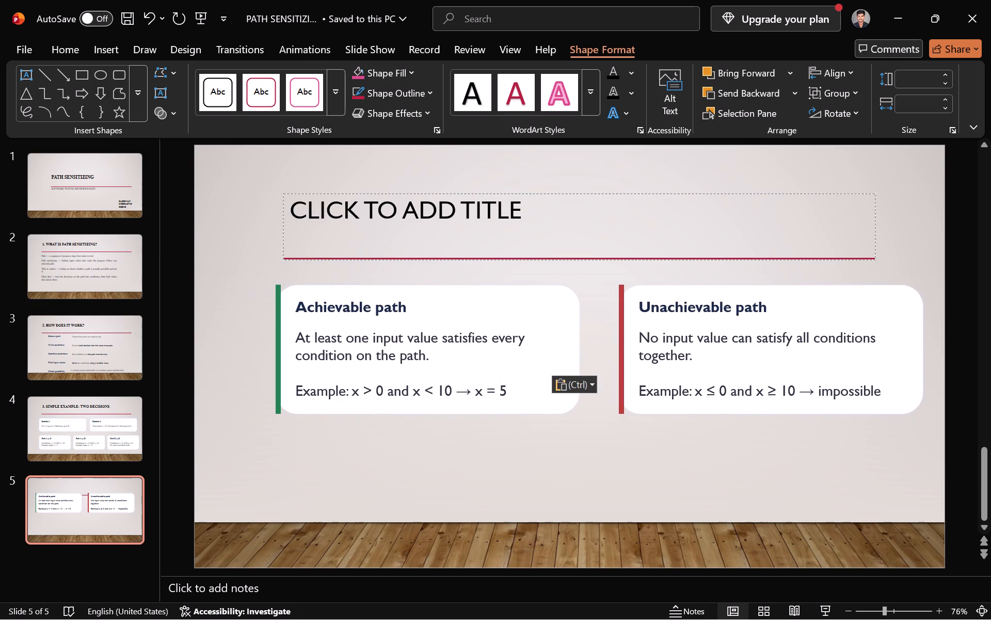
pyautogui.moveTo(509, 284); pyautogui.dragTo(508, 285)
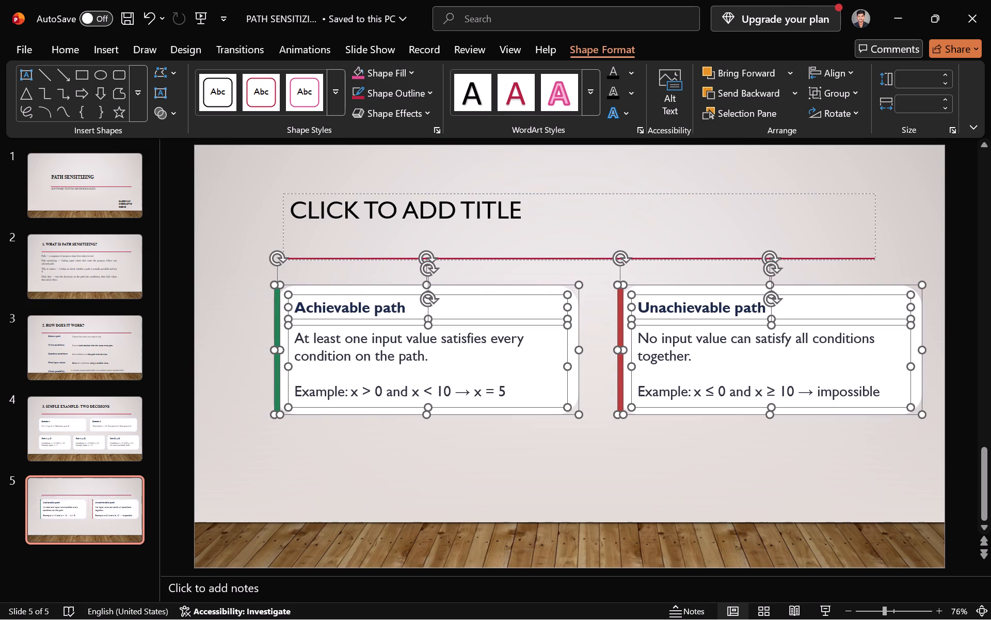
pyautogui.click(242, 316)
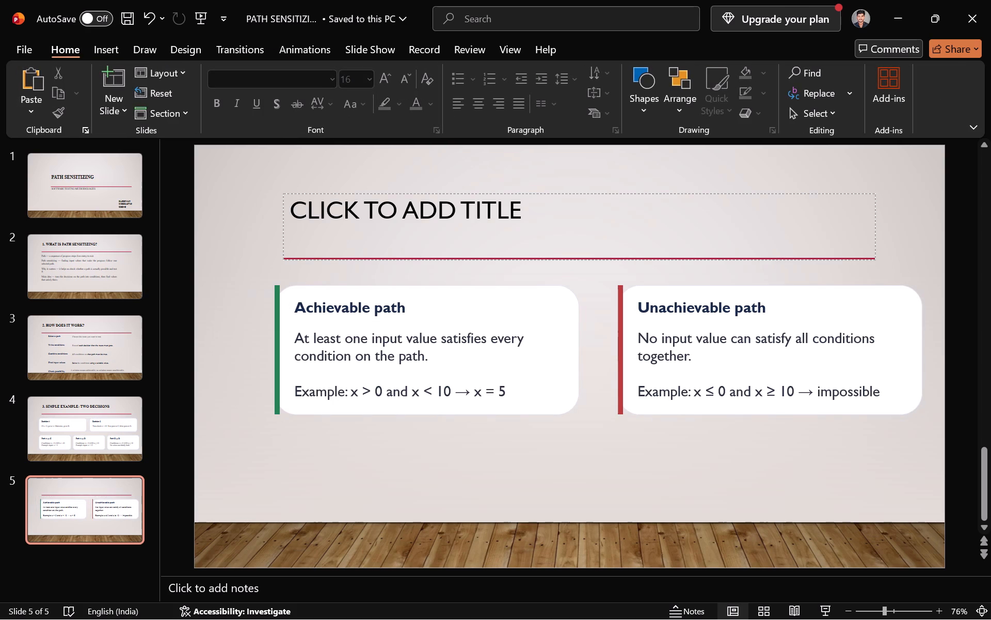
# Delete the green accent bar from the Achievable path card and the red one from the Unachievable path card.
pyautogui.click(274, 323)
pyautogui.press('BackSpace')
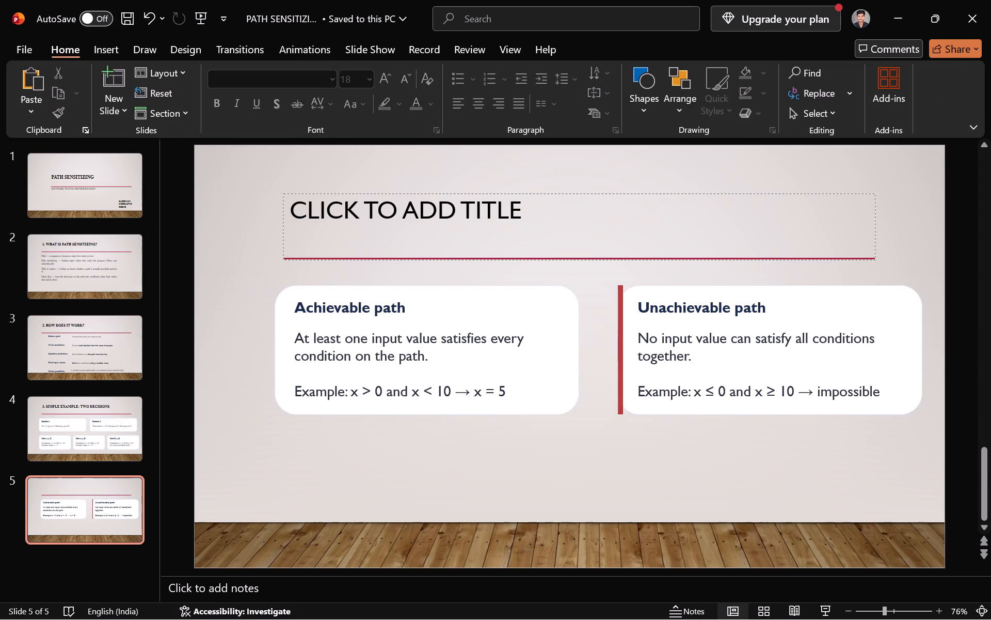
pyautogui.click(619, 342)
pyautogui.press('BackSpace')
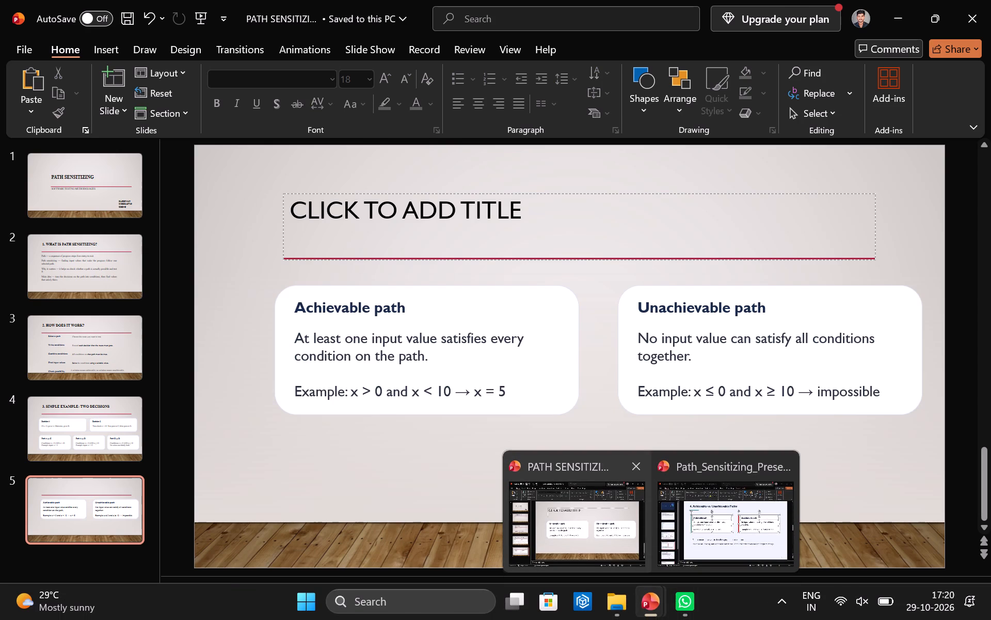
# Copy the title "4. Achievable vs. Unachievable Paths" from the Path_Sensitizing presentation and paste it into slide 5's title placeholder in PATH SENSITIZING.
pyautogui.click(593, 509)
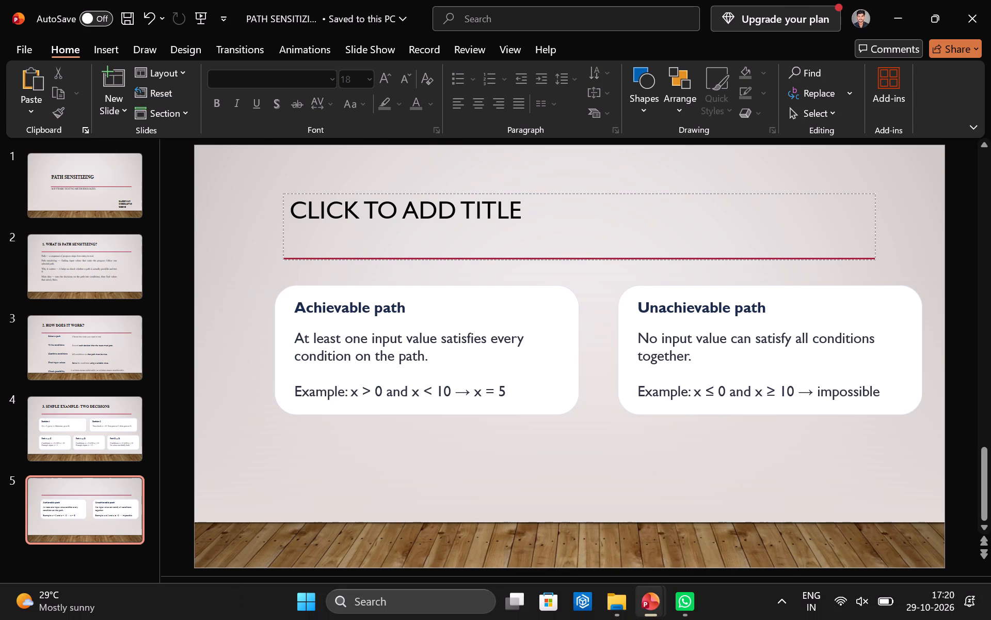
pyautogui.click(708, 529)
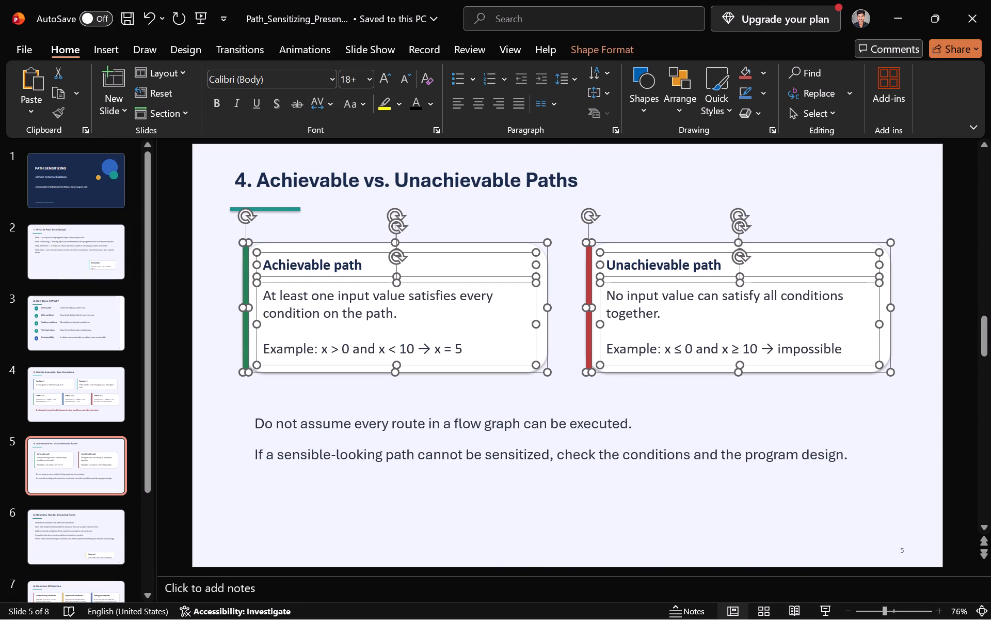
pyautogui.click(528, 182)
pyautogui.hotkey('ctrl', 'a')
pyautogui.hotkey('ctrl', 'c')
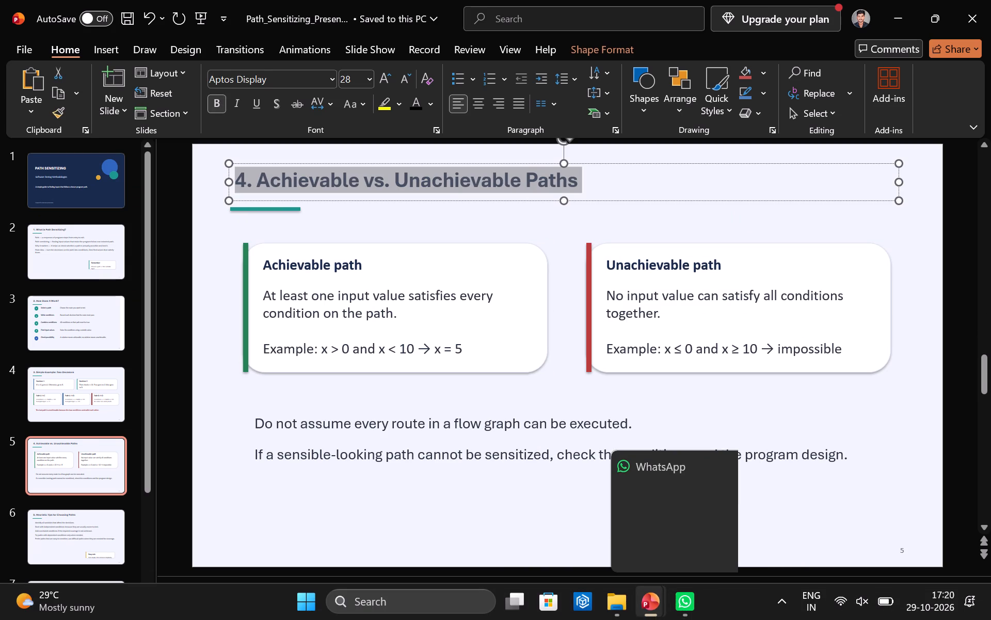
pyautogui.click(614, 530)
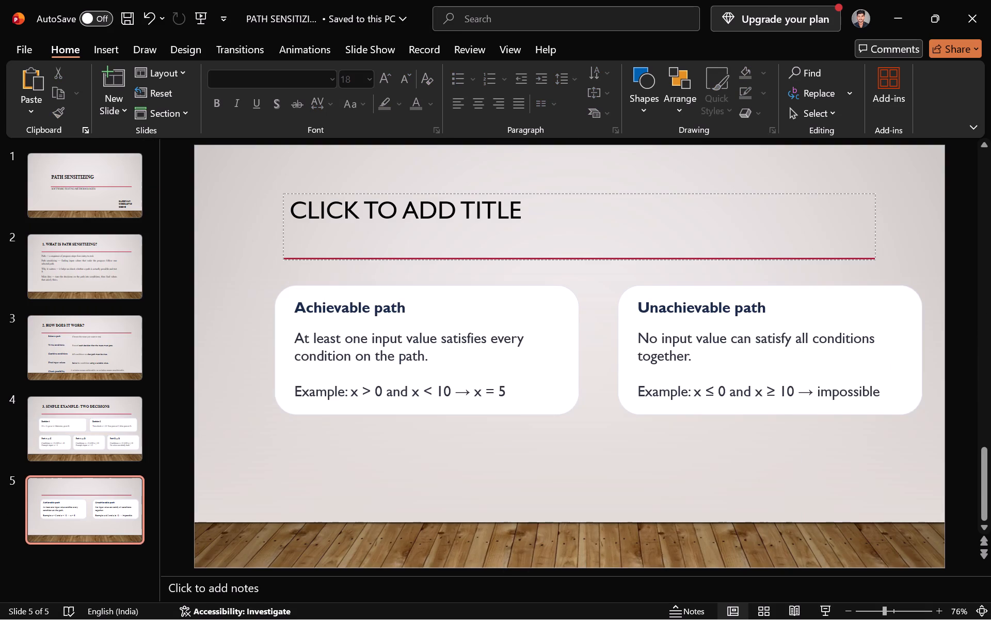
pyautogui.click(453, 210)
pyautogui.hotkey('ctrl', 'v')
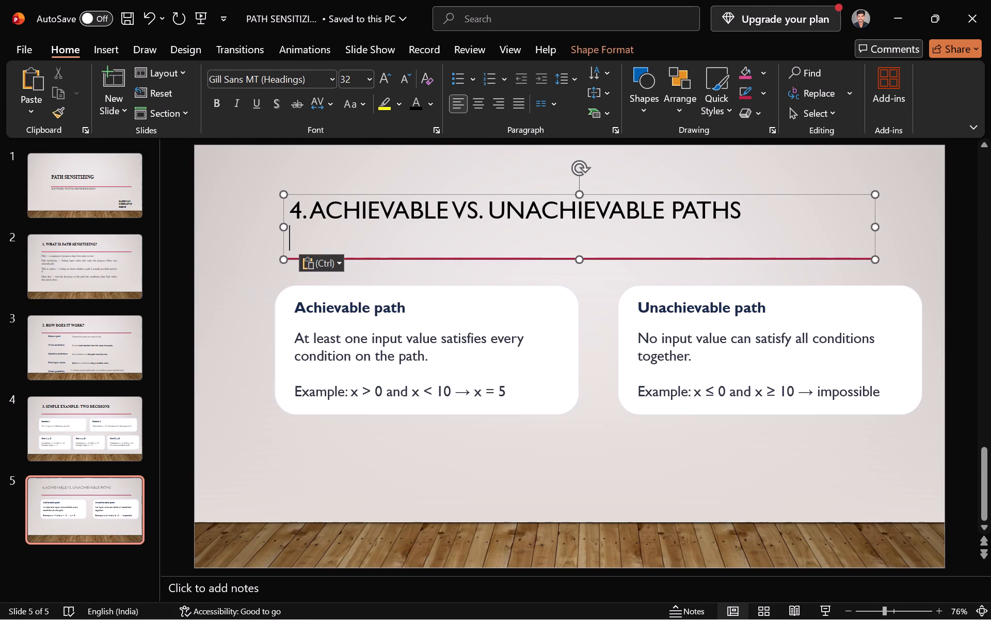
# Format slide 5's title in Times New Roman, size 30, bold and black.
pyautogui.hotkey('ctrl', 'a')
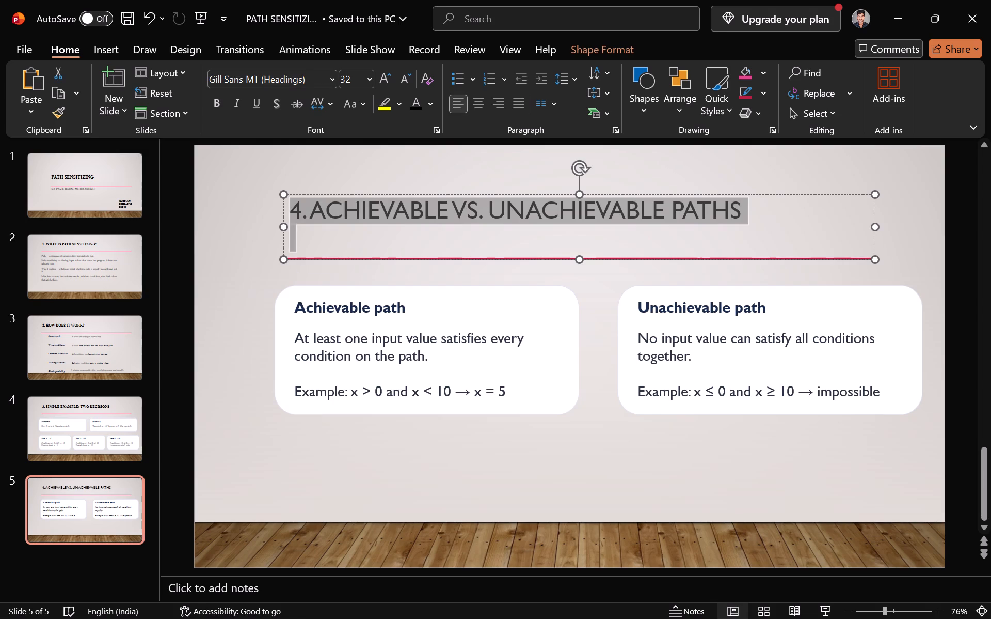
pyautogui.click(314, 82)
pyautogui.write('times')
pyautogui.press('Return')
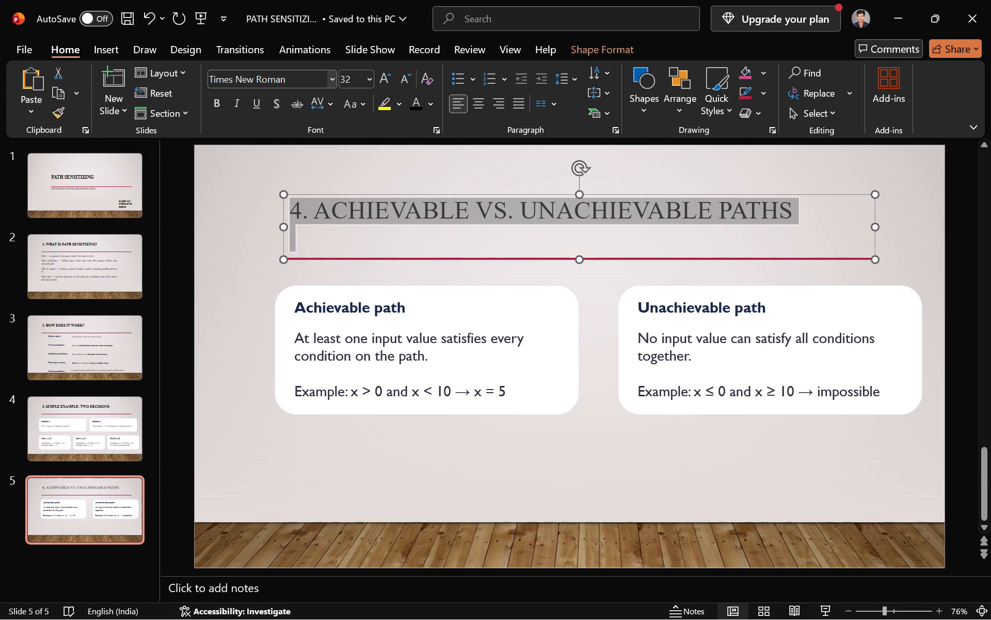
pyautogui.click(356, 80)
pyautogui.write('30')
pyautogui.press('Return')
pyautogui.click(219, 102)
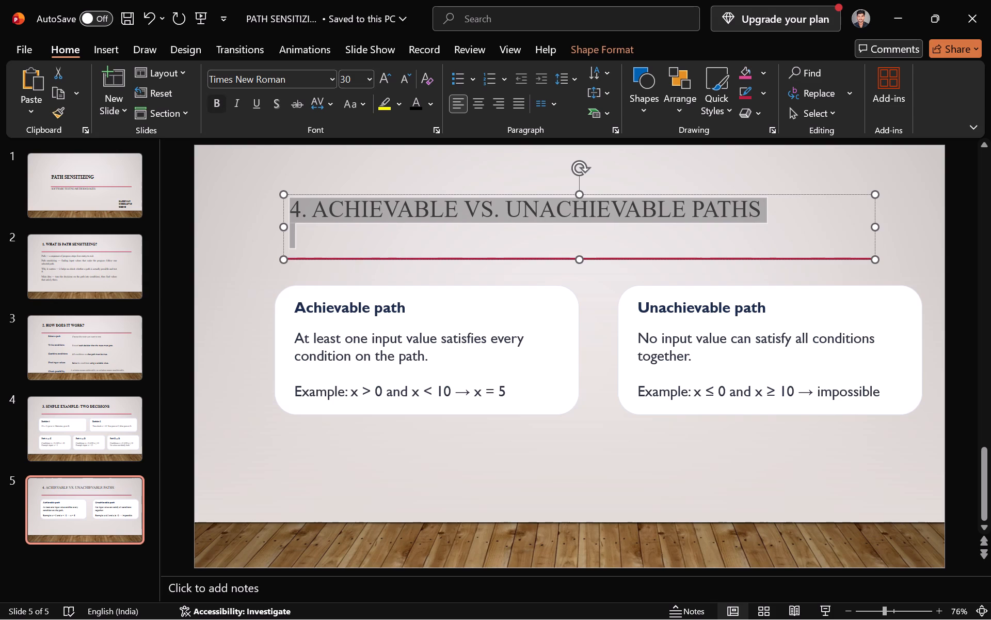
pyautogui.click(434, 104)
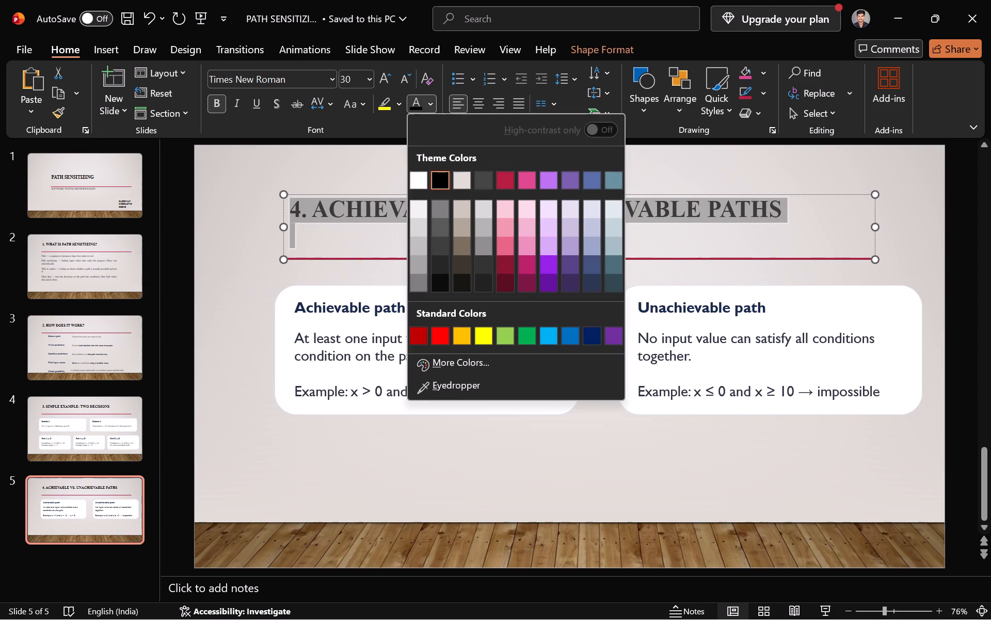
pyautogui.click(441, 183)
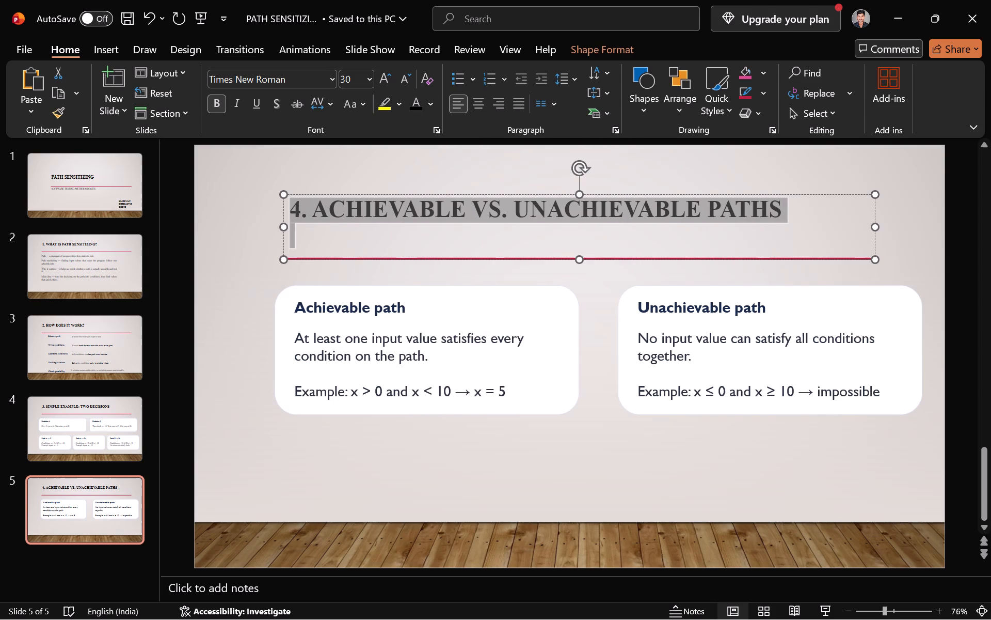
pyautogui.click(581, 424)
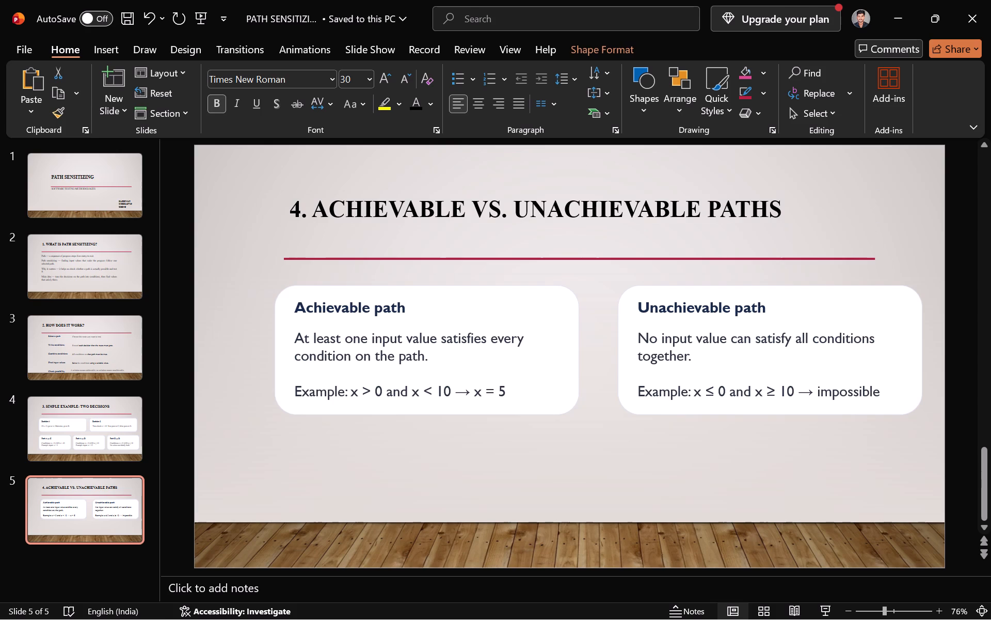
# Select both path cards with their text and move them slightly up, closer to the title's red line.
pyautogui.click(551, 322)
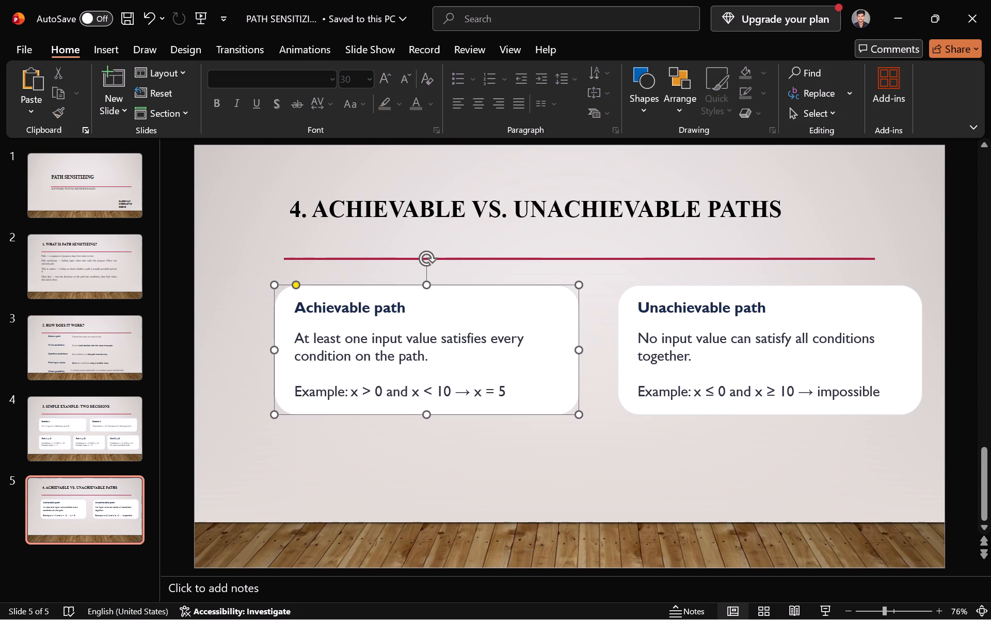
pyautogui.click(246, 265)
pyautogui.moveTo(259, 273); pyautogui.dragTo(328, 300)
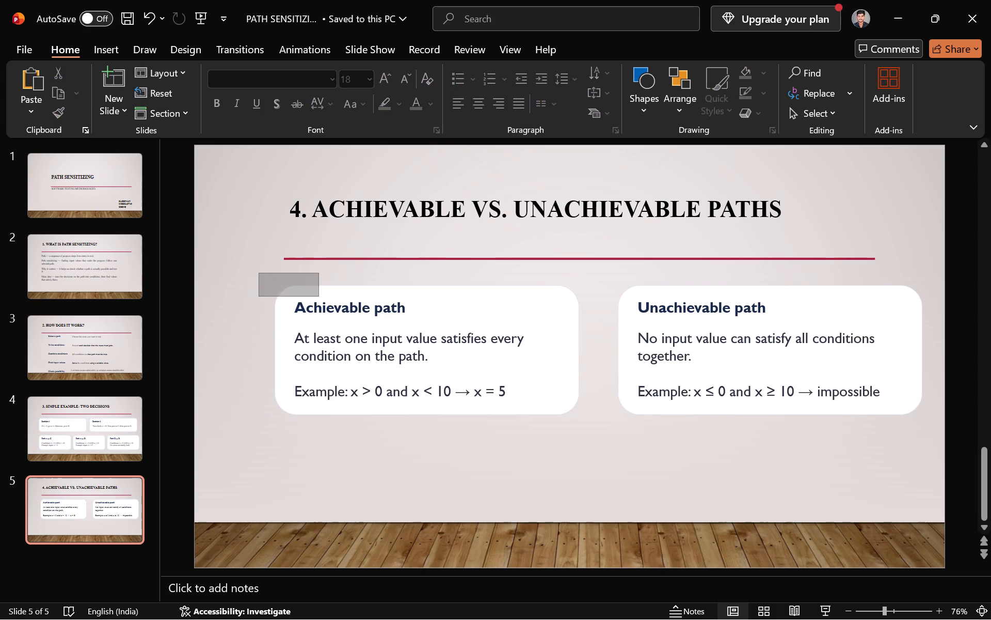
pyautogui.moveTo(328, 300); pyautogui.dragTo(833, 439)
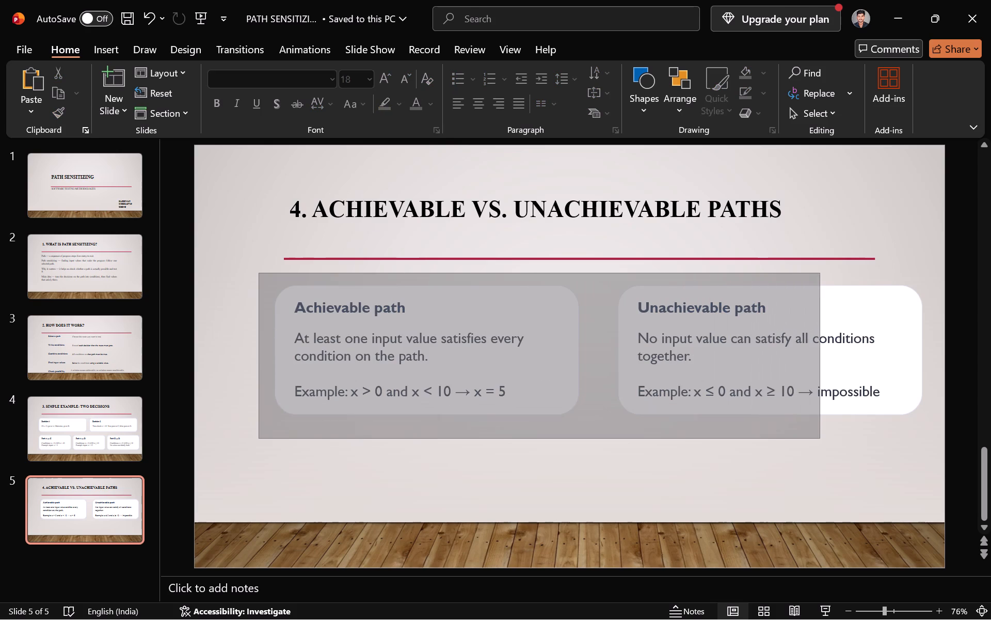
pyautogui.moveTo(833, 439); pyautogui.dragTo(927, 435)
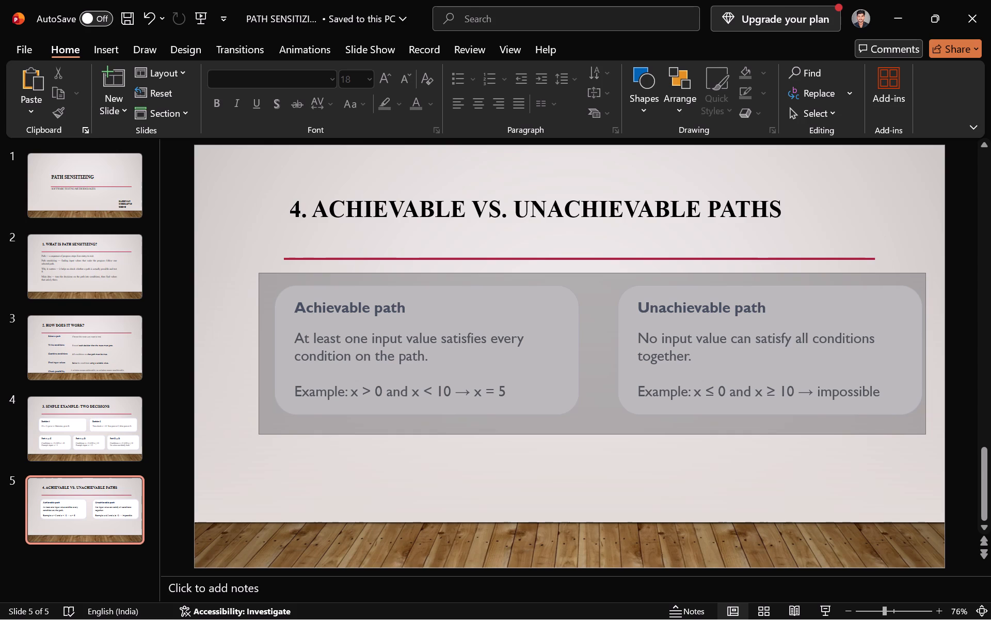
pyautogui.moveTo(927, 435); pyautogui.dragTo(928, 435)
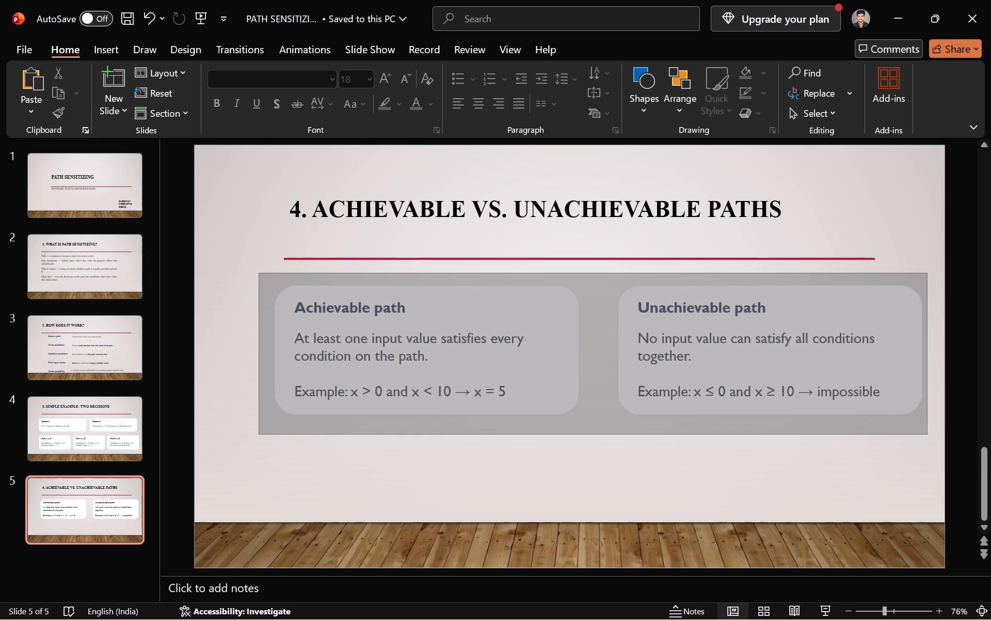
pyautogui.moveTo(928, 435); pyautogui.dragTo(936, 436)
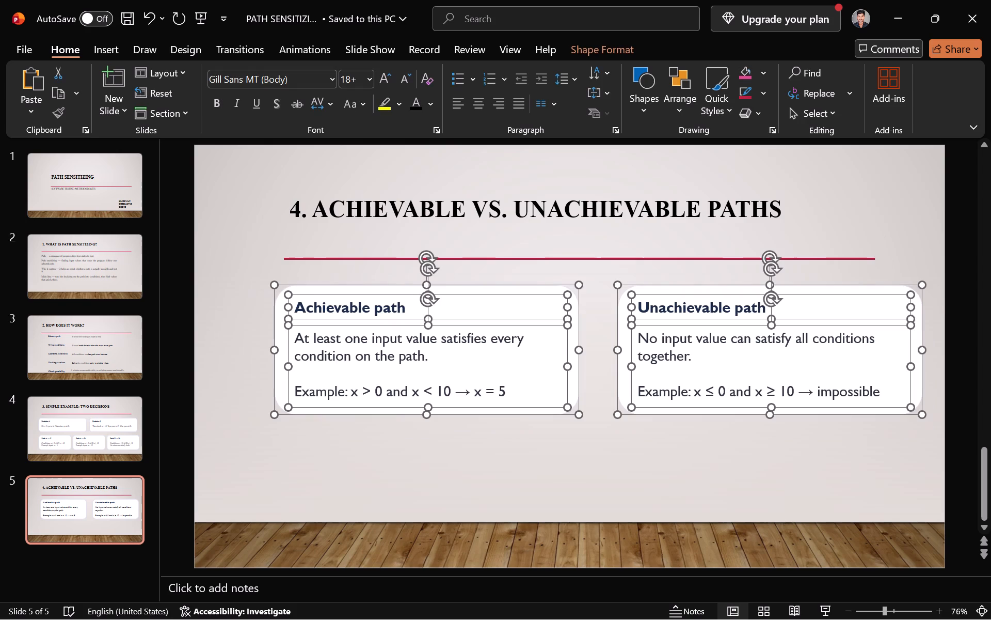
pyautogui.moveTo(520, 285); pyautogui.dragTo(518, 280)
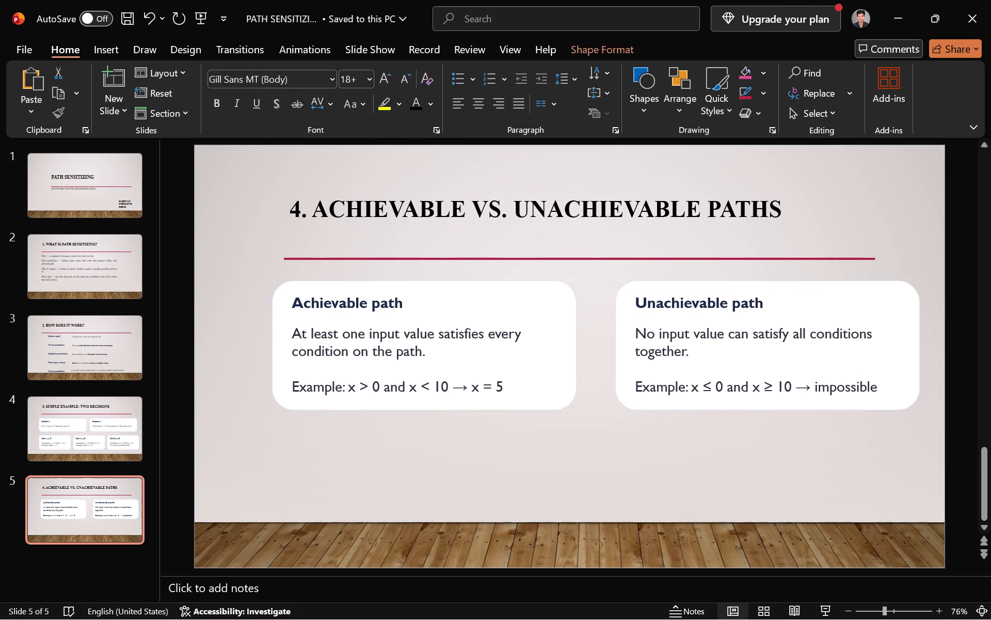
pyautogui.moveTo(518, 280); pyautogui.dragTo(520, 275)
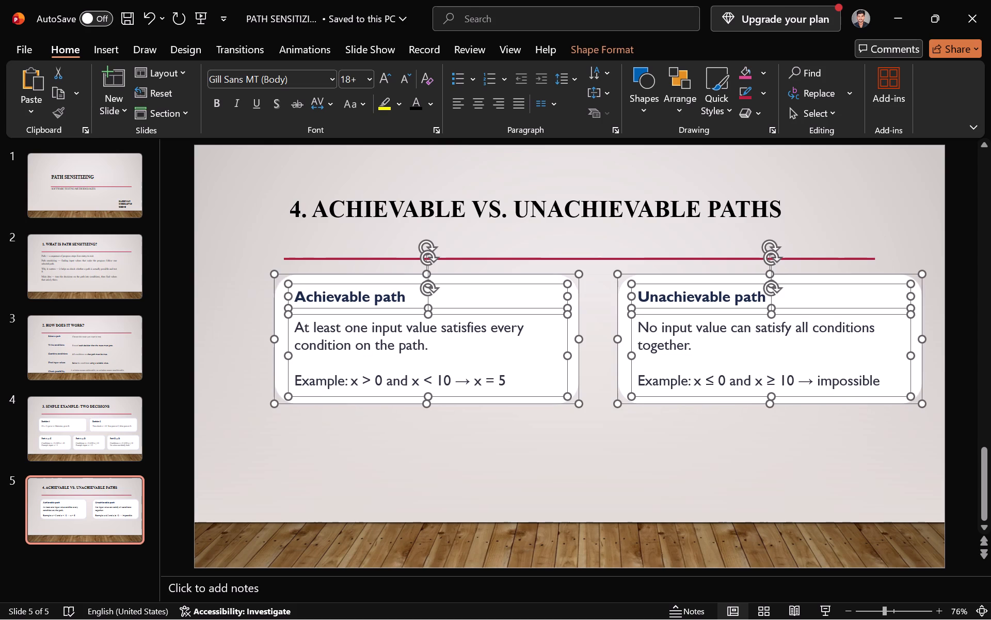
pyautogui.click(583, 431)
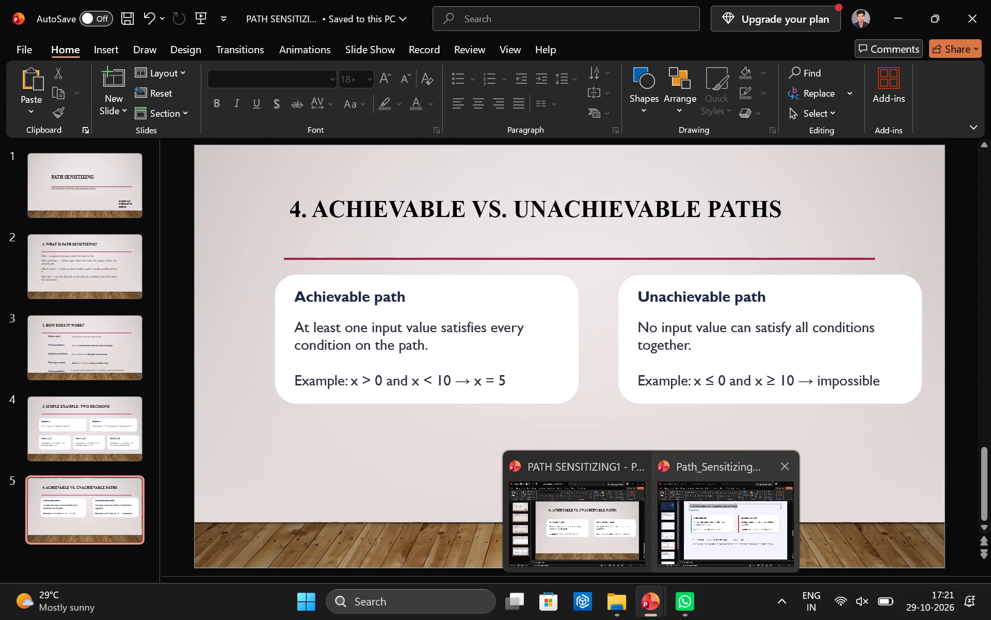
# Copy the two-sentence note below the cards in the Path_Sensitizing presentation and paste it onto slide 5 of PATH SENSITIZING.
pyautogui.click(708, 504)
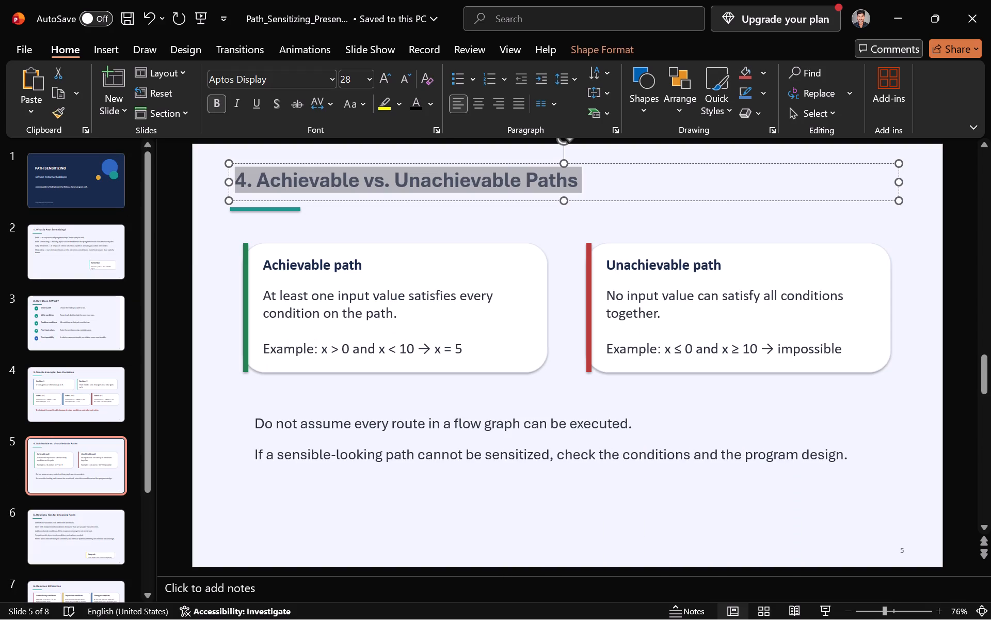
pyautogui.click(513, 431)
pyautogui.hotkey('ctrl', 'a')
pyautogui.hotkey('ctrl', 'c')
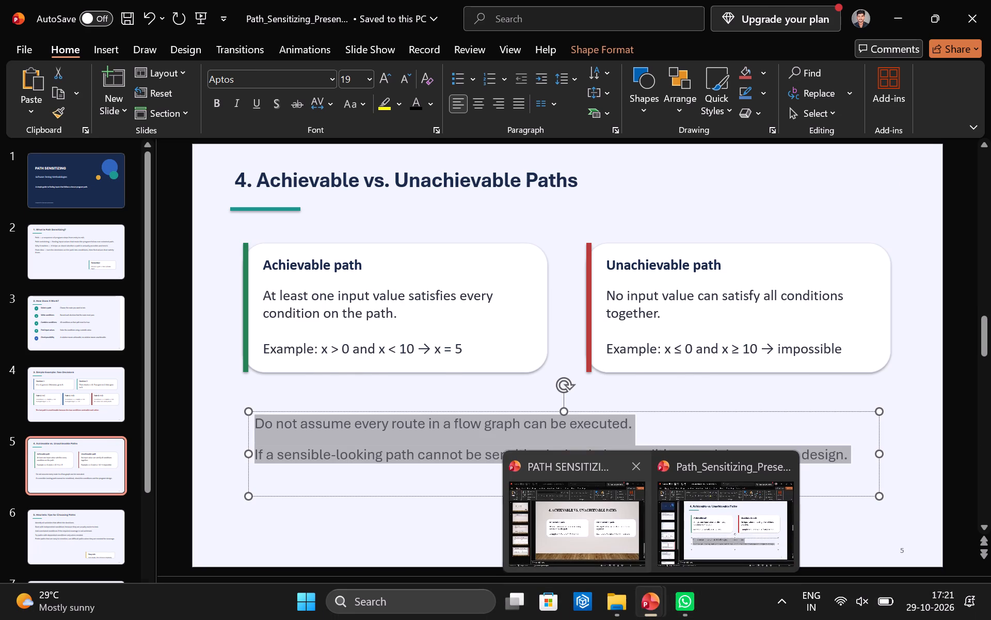
pyautogui.click(612, 536)
pyautogui.hotkey('ctrl', 'v')
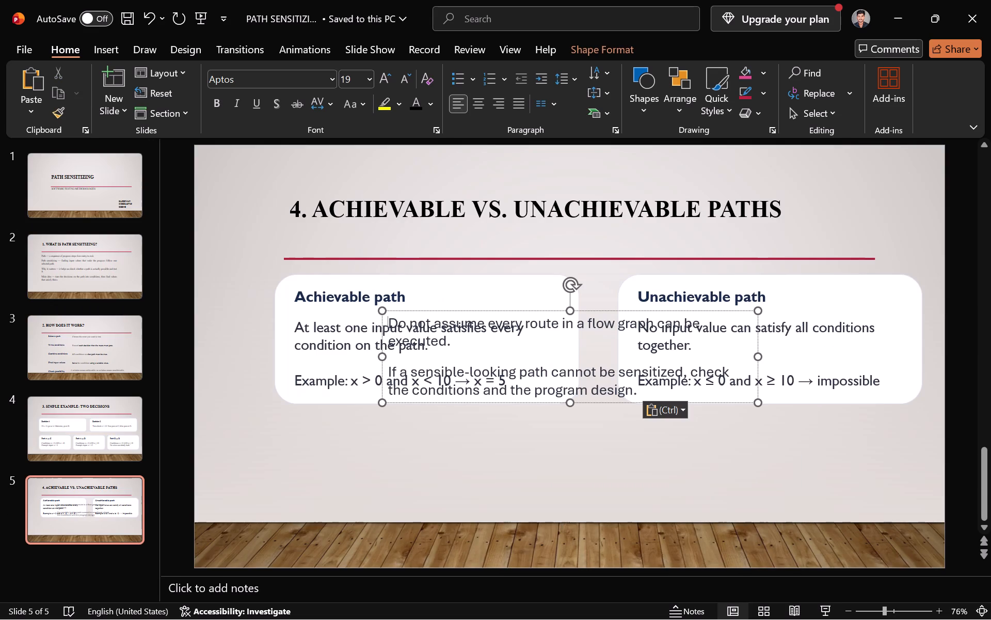
# Widen the pasted note's text box and place it below the cards, aligned with the Achievable path card's left edge.
pyautogui.moveTo(758, 358); pyautogui.dragTo(853, 353)
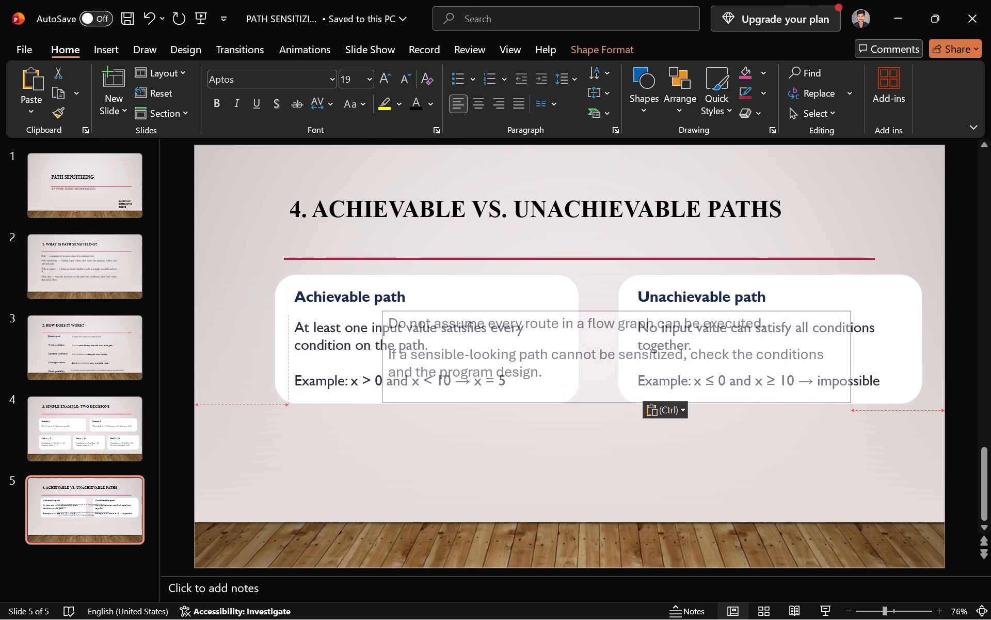
pyautogui.moveTo(853, 353); pyautogui.dragTo(864, 350)
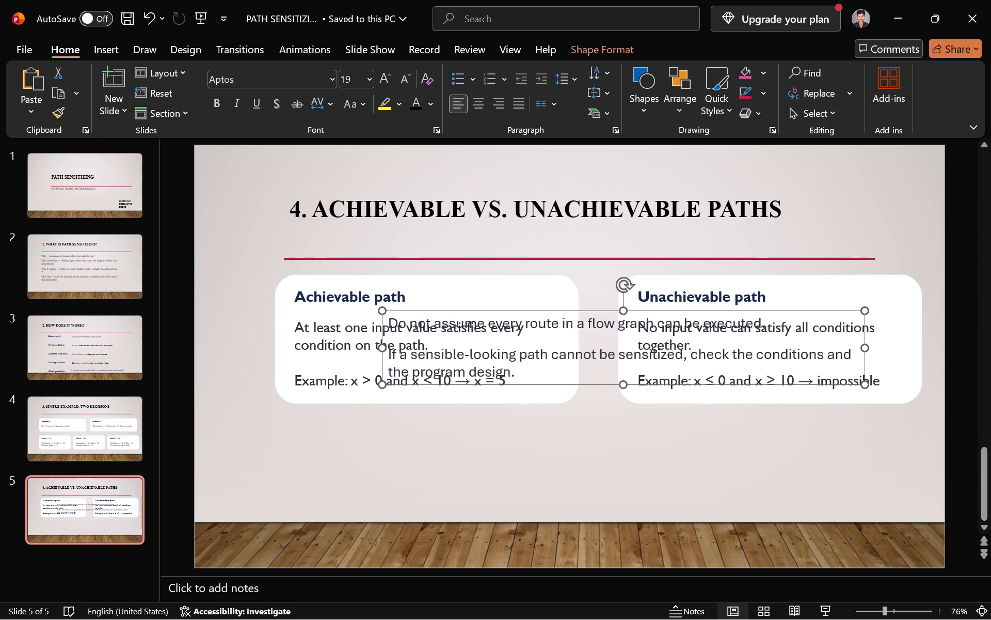
pyautogui.moveTo(597, 311); pyautogui.dragTo(544, 407)
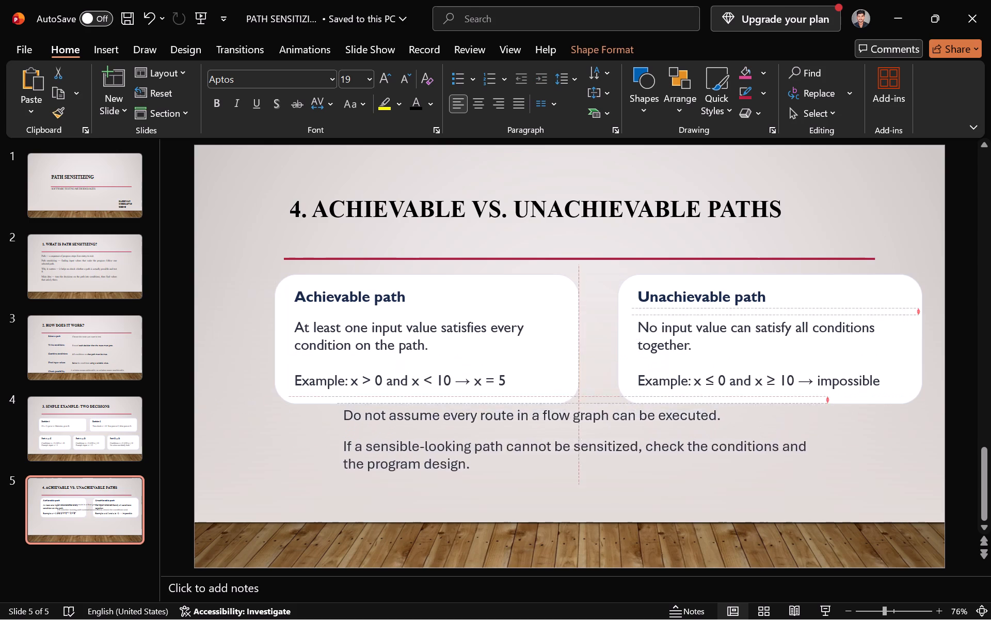
pyautogui.moveTo(544, 407); pyautogui.dragTo(493, 425)
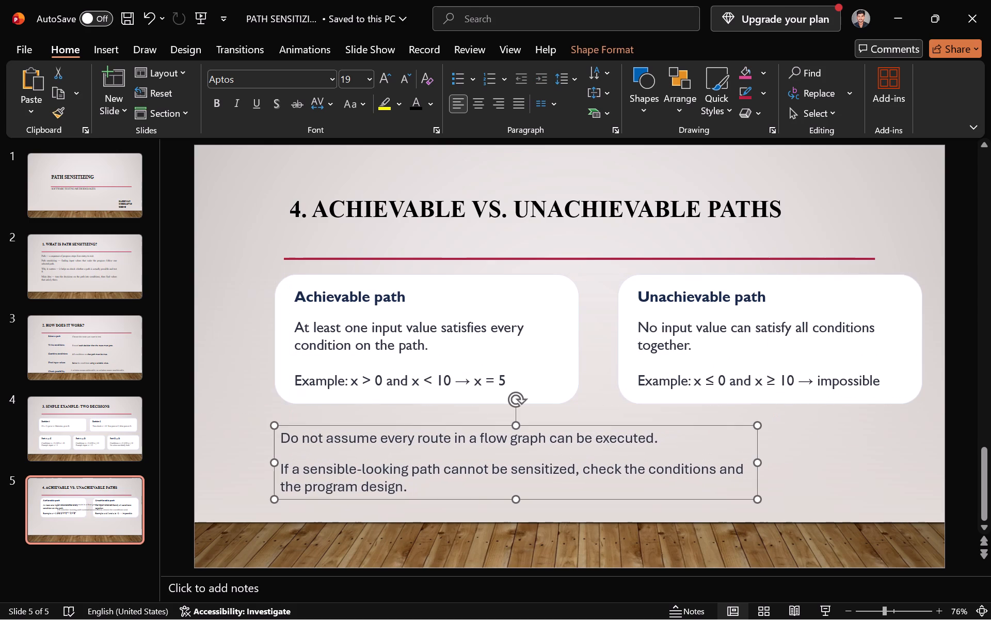
# Format the two-sentence note below the cards on slide 5 in Times New Roman, size 16, black.
pyautogui.click(592, 487)
pyautogui.hotkey('ctrl', 'a')
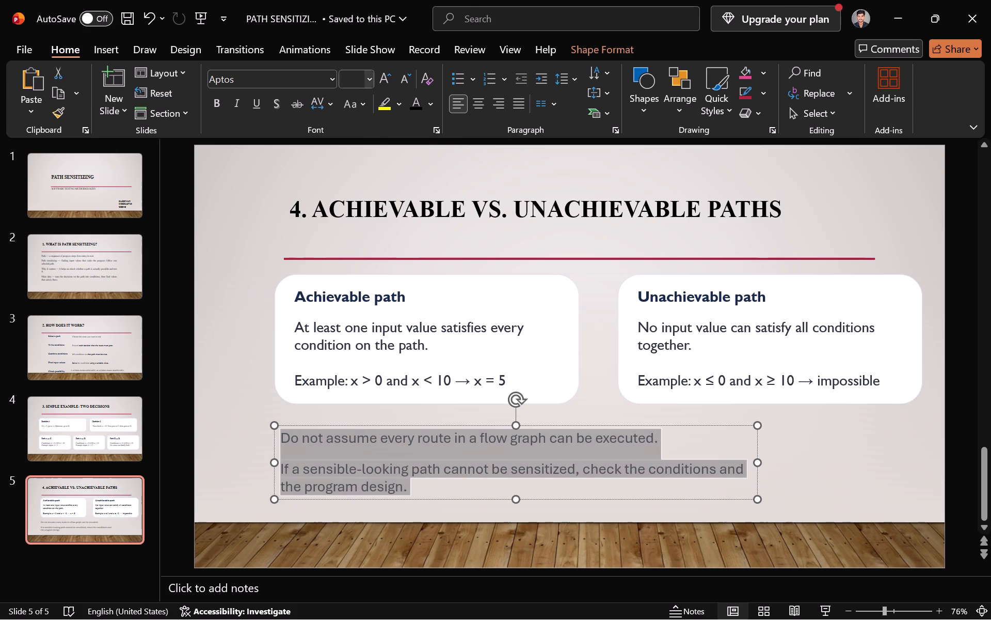
pyautogui.click(292, 79)
pyautogui.write('times')
pyautogui.press('Return')
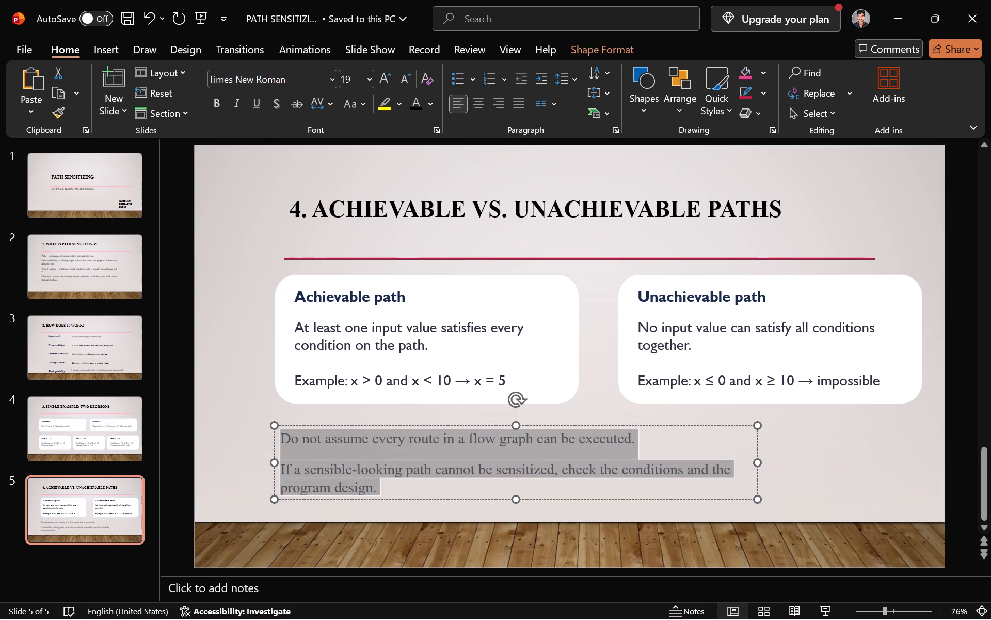
pyautogui.click(351, 76)
pyautogui.write('16')
pyautogui.press('Return')
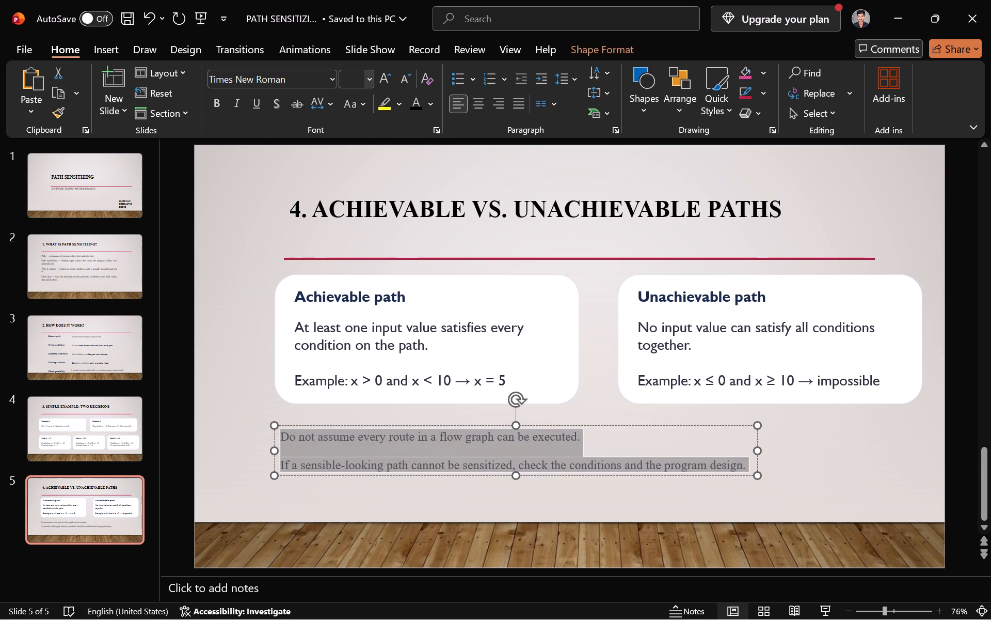
pyautogui.click(418, 101)
pyautogui.click(667, 498)
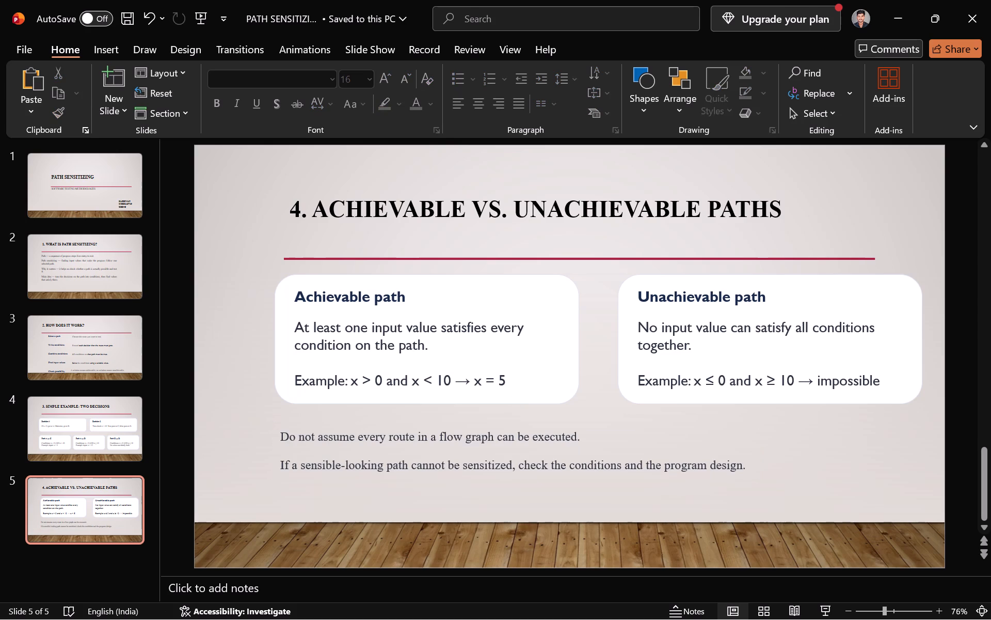
# Add a new title-only slide after slide 5.
pyautogui.click(121, 104)
pyautogui.click(318, 249)
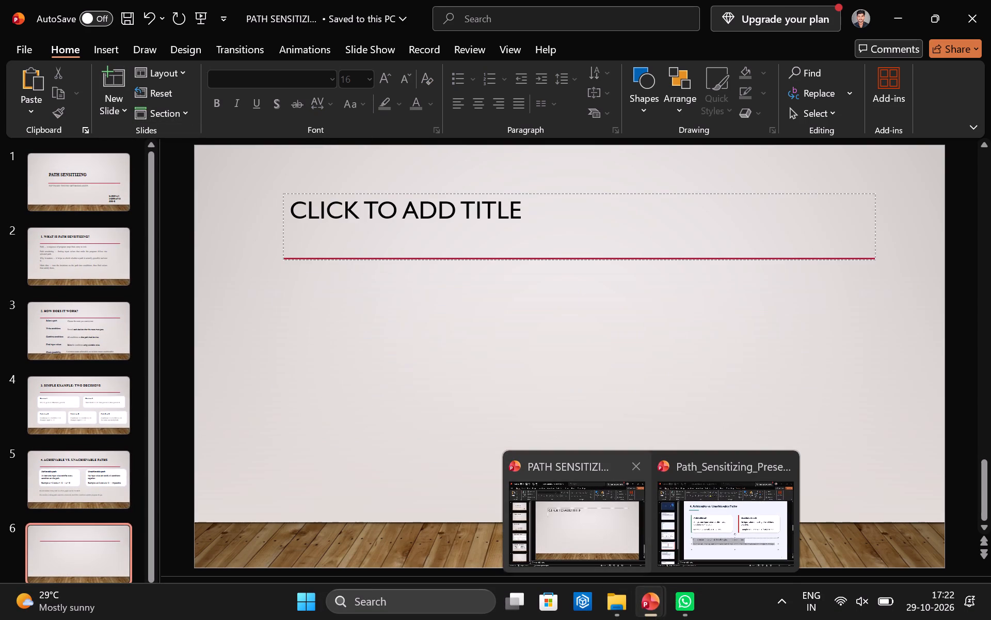
# Copy the title "5. Heuristic Tips for Choosing Paths" from slide 6 of Path_Sensitizing and paste it as the new slide's title in PATH SENSITIZING.
pyautogui.click(709, 522)
pyautogui.click(66, 515)
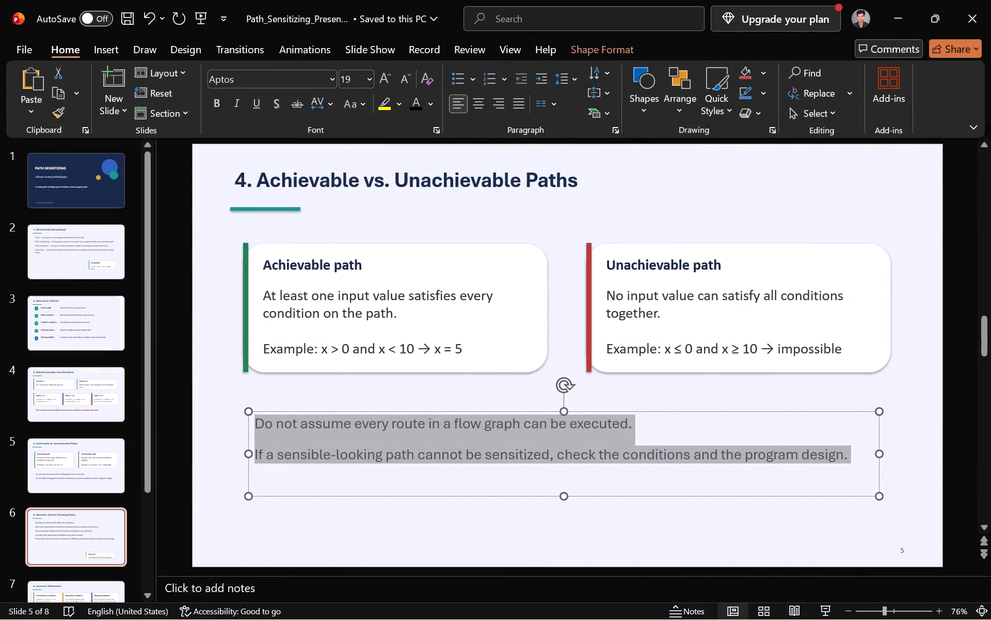
pyautogui.click(357, 178)
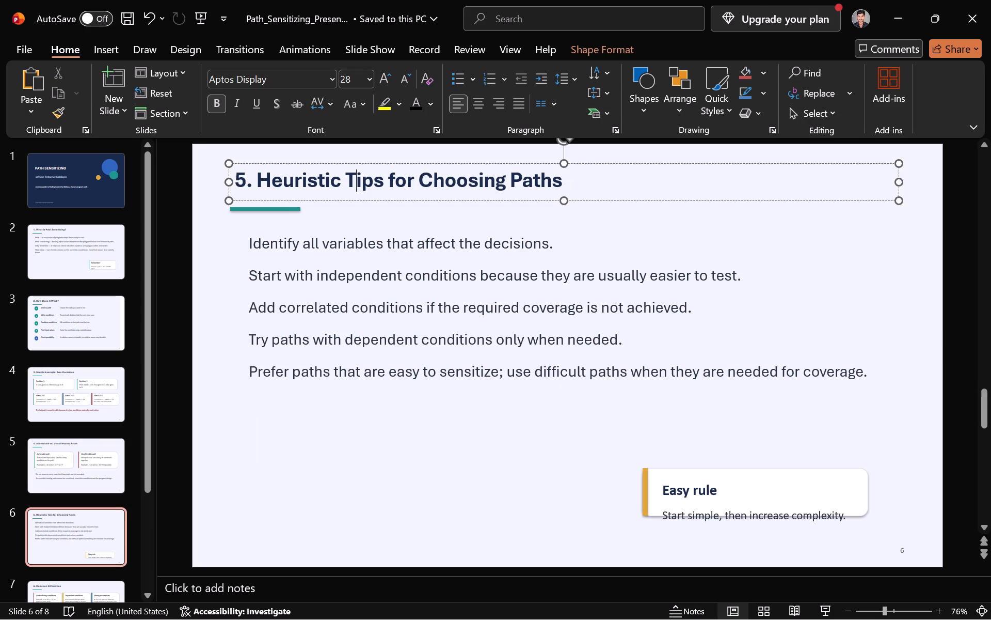
pyautogui.hotkey('ctrl', 'a')
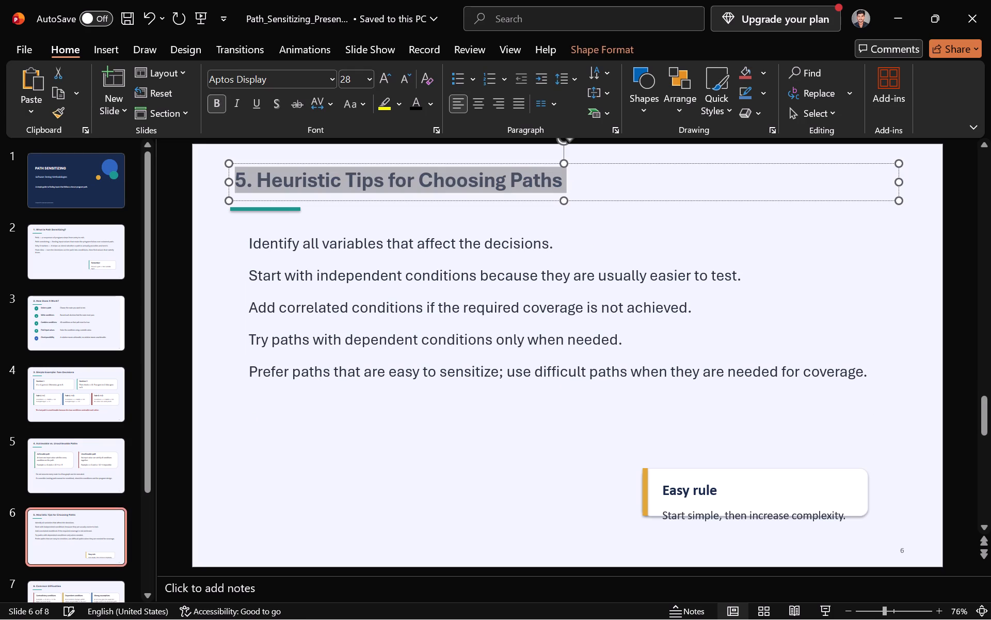
pyautogui.hotkey('ctrl', 'c')
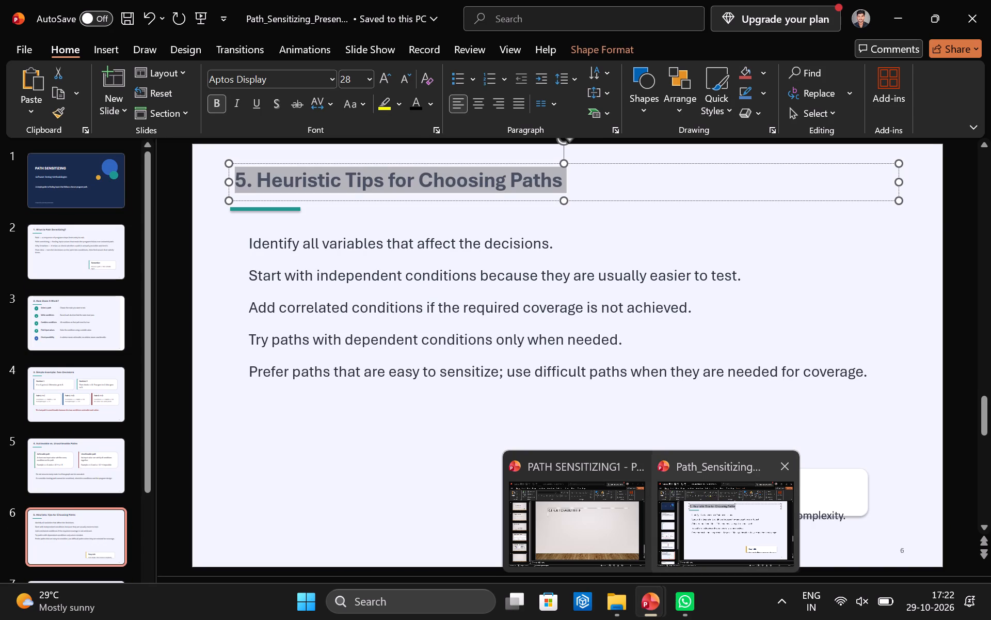
pyautogui.click(597, 533)
pyautogui.click(442, 215)
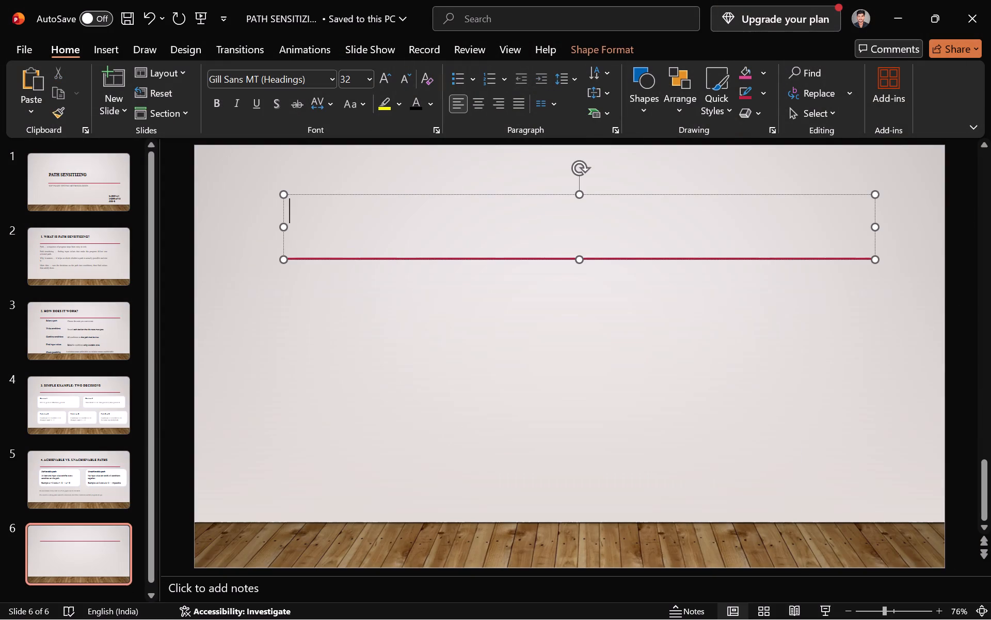
pyautogui.hotkey('ctrl', 'v')
# Format slide 6's title in Times New Roman, size 30, bold and black.
pyautogui.hotkey('ctrl', 'a')
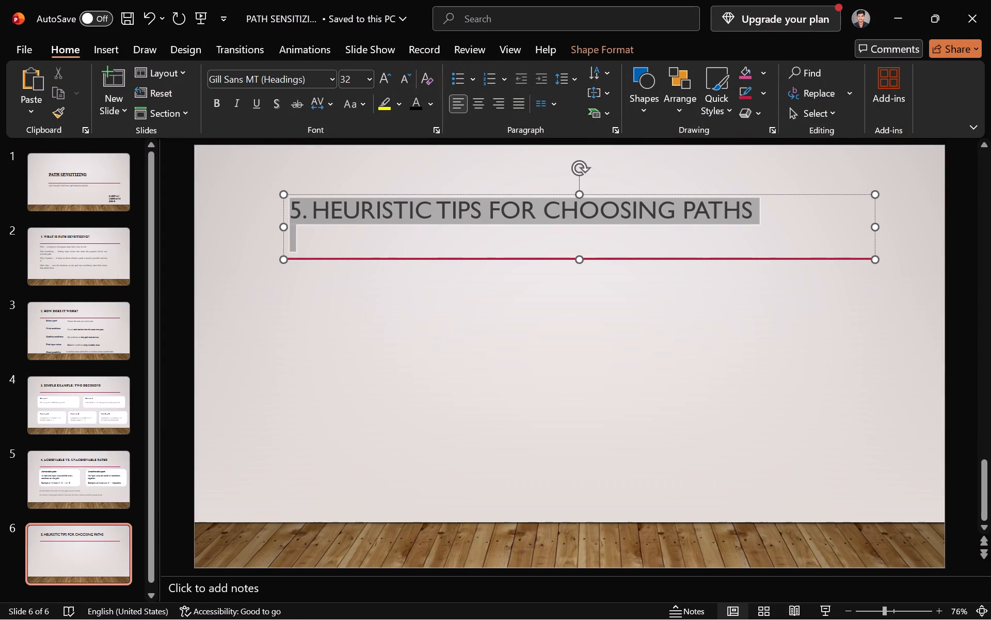
pyautogui.click(312, 78)
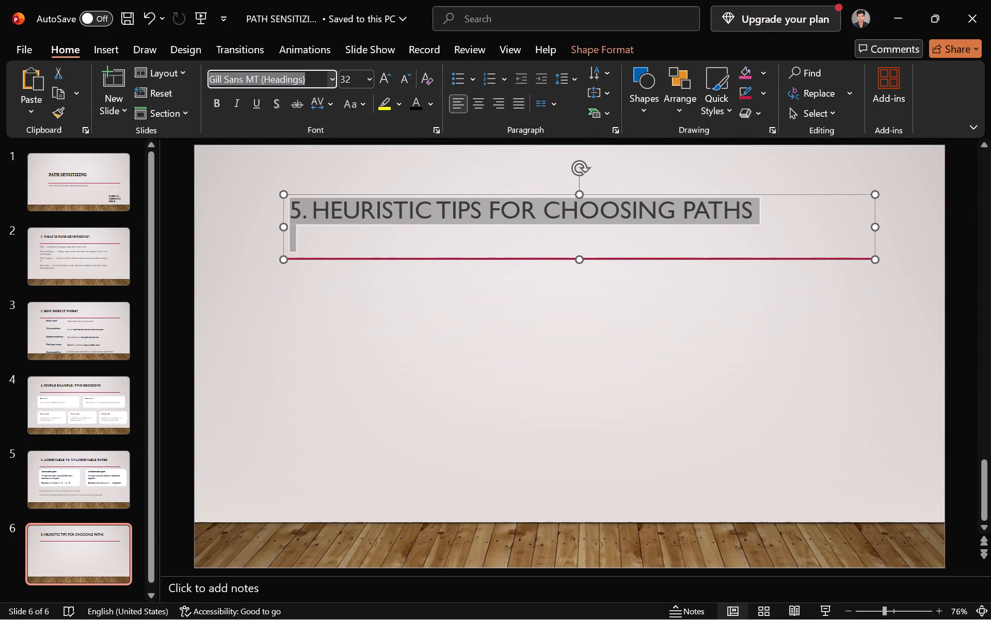
pyautogui.write('times')
pyautogui.press('Return')
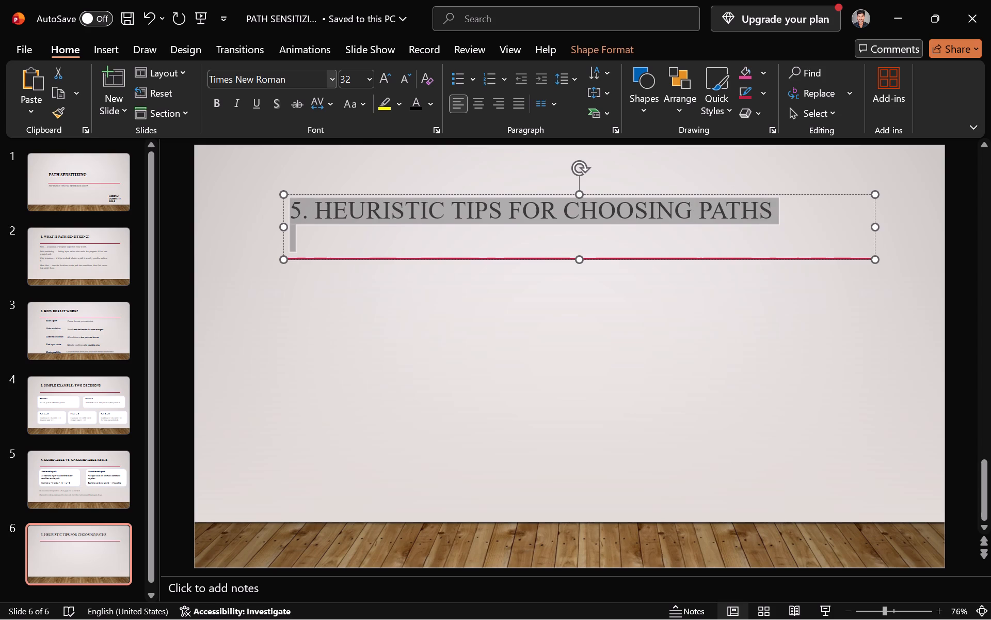
pyautogui.click(350, 78)
pyautogui.write('30')
pyautogui.press('Return')
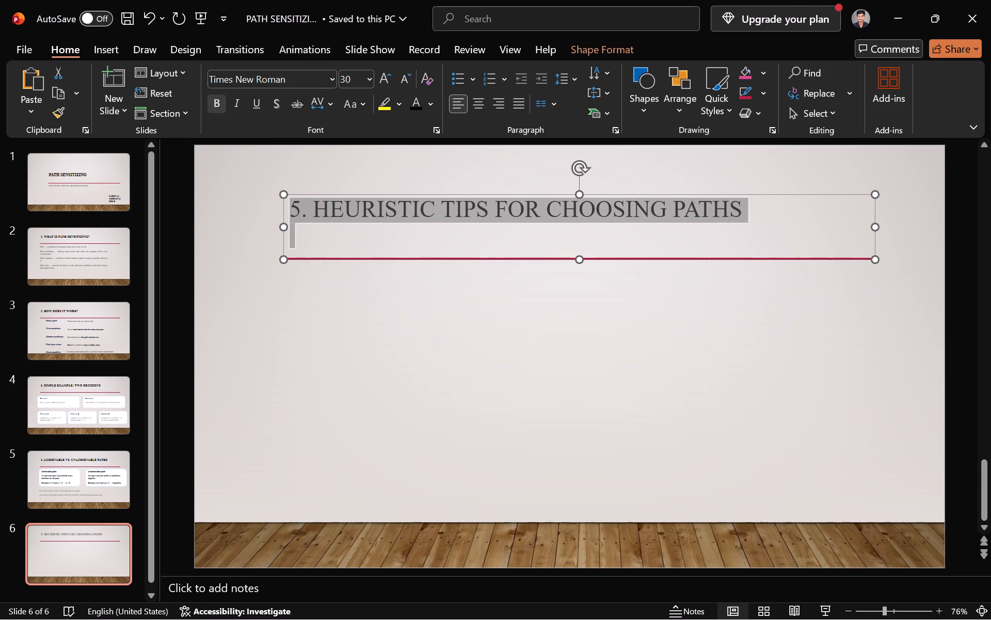
pyautogui.click(220, 107)
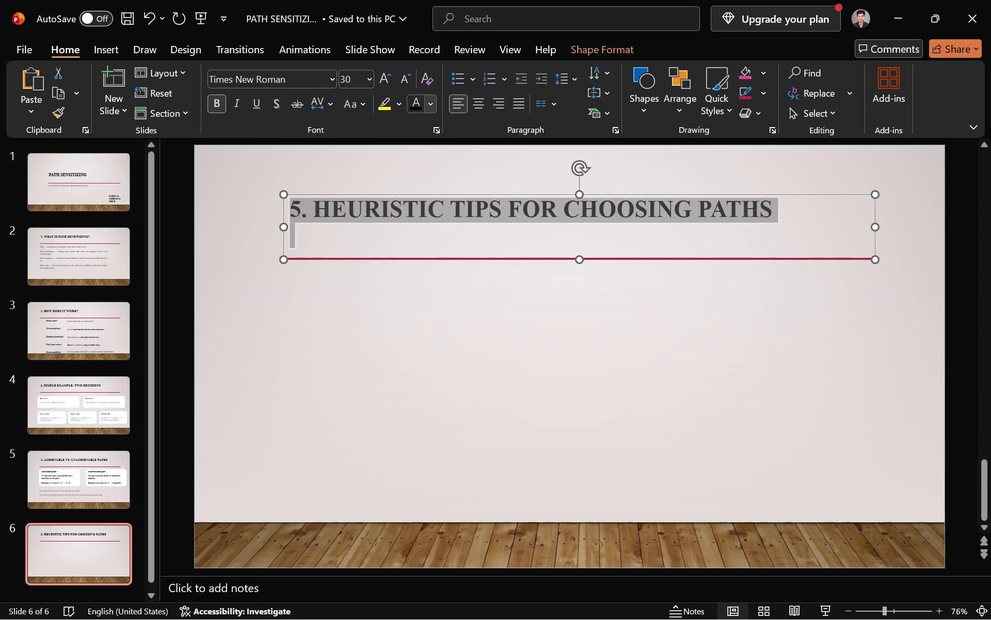
pyautogui.click(428, 102)
pyautogui.click(441, 183)
pyautogui.click(492, 400)
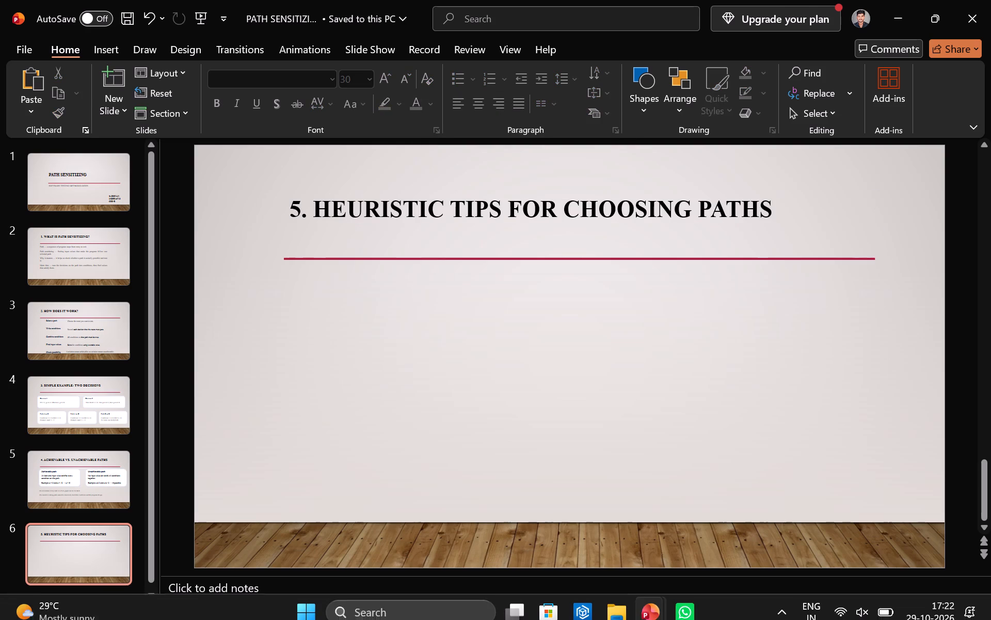
# Copy the five heuristic tips from slide 6 of the Path_Sensitizing presentation and paste them onto slide 6 of PATH SENSITIZING.
pyautogui.click(704, 495)
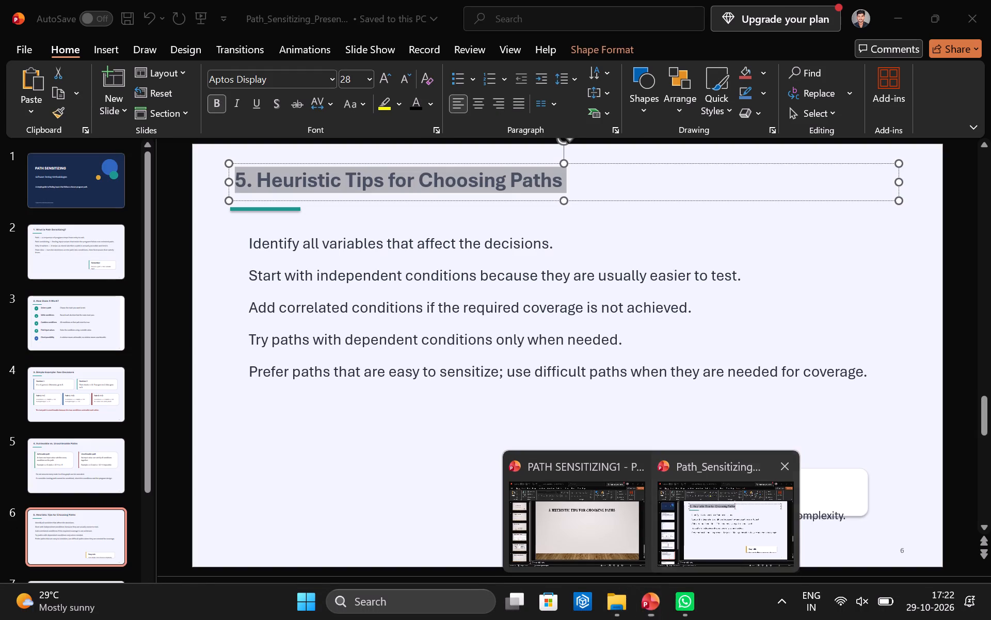
pyautogui.click(531, 345)
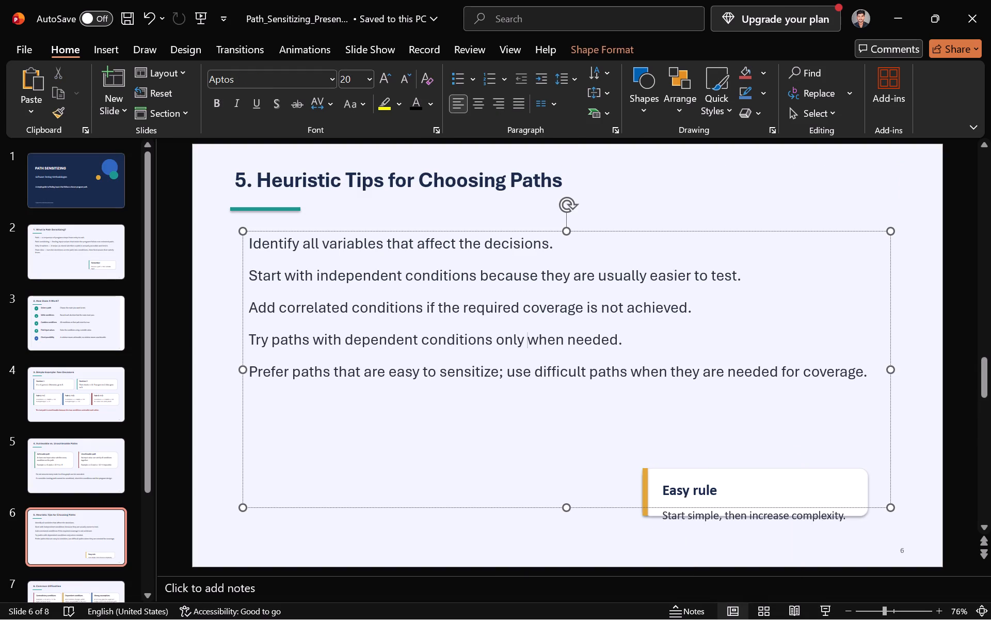
pyautogui.hotkey('ctrl', 'a')
pyautogui.hotkey('ctrl', 'c')
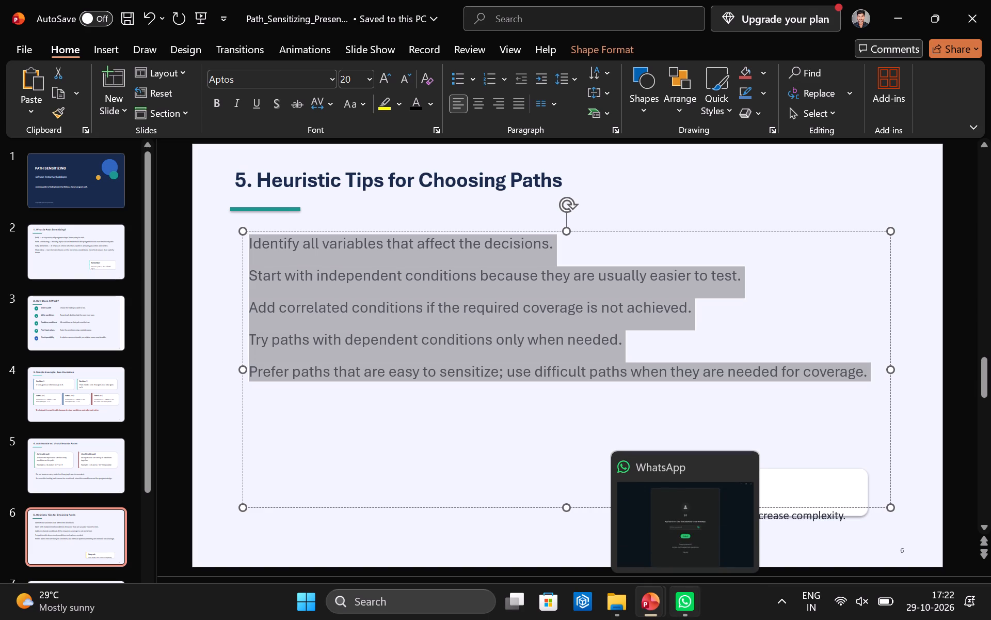
pyautogui.click(589, 529)
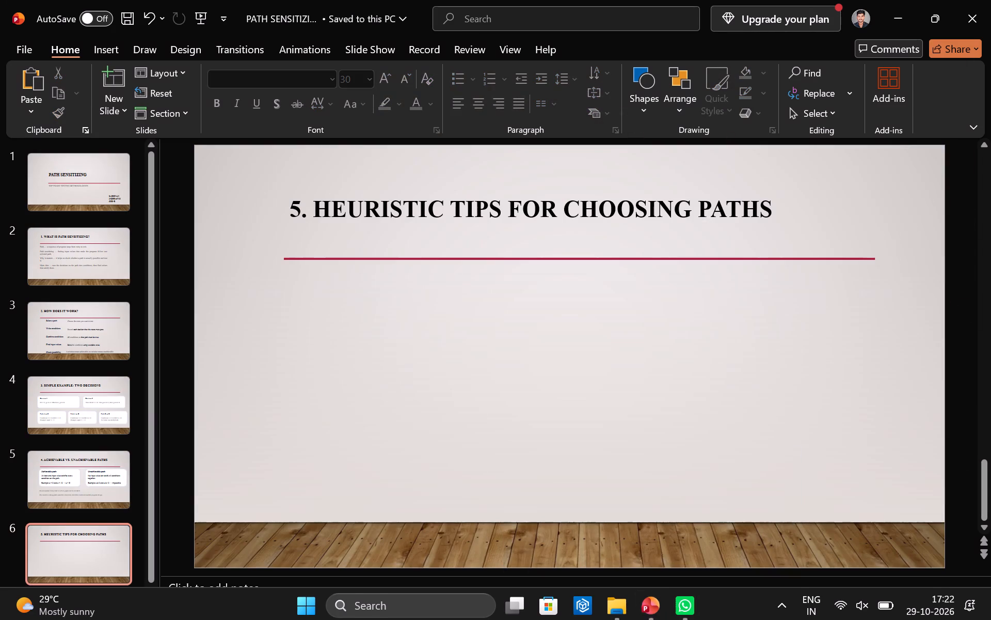
pyautogui.hotkey('ctrl', 'v')
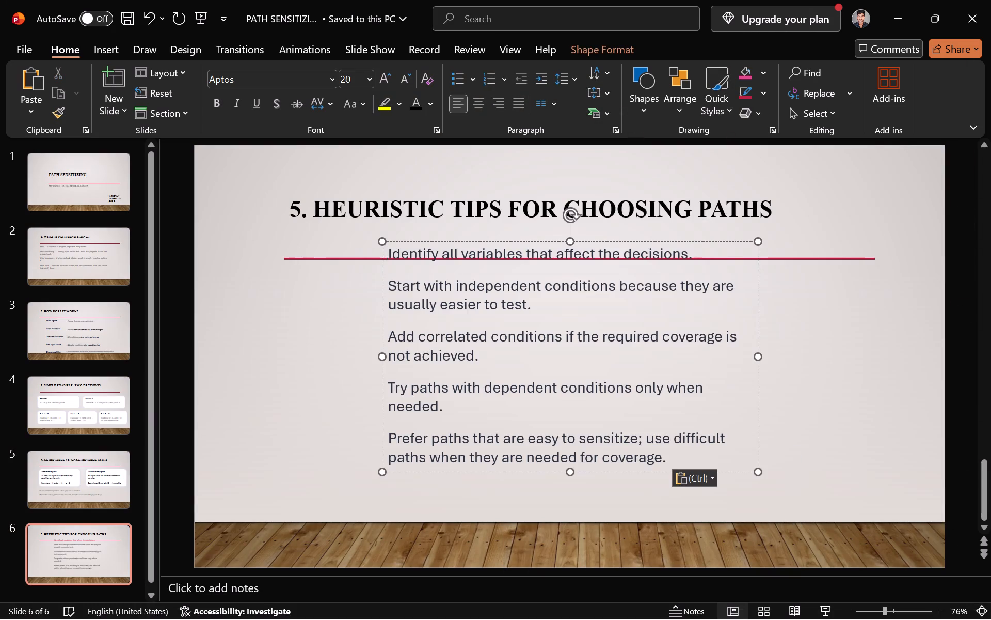
# Widen the tips' text box and place it below the title's red line, with its text aligned to the line's left end.
pyautogui.moveTo(757, 357); pyautogui.dragTo(839, 356)
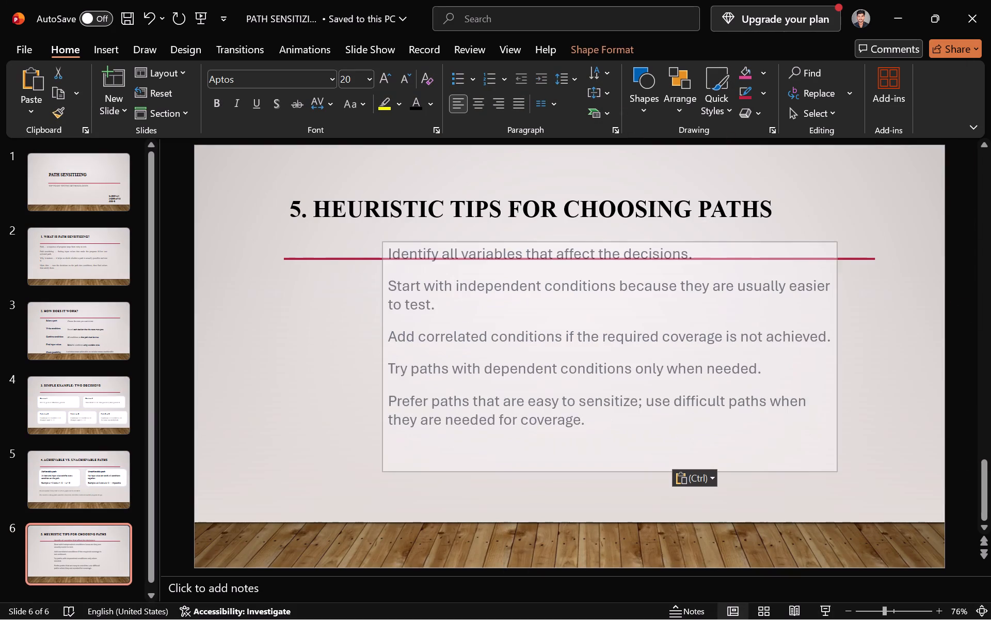
pyautogui.moveTo(839, 356); pyautogui.dragTo(895, 340)
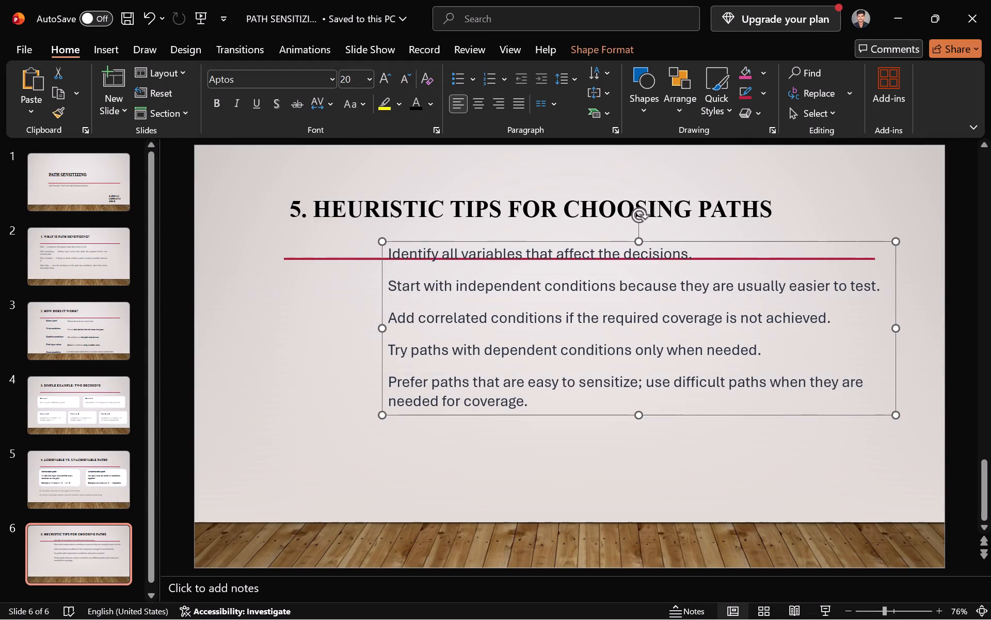
pyautogui.moveTo(719, 241); pyautogui.dragTo(614, 285)
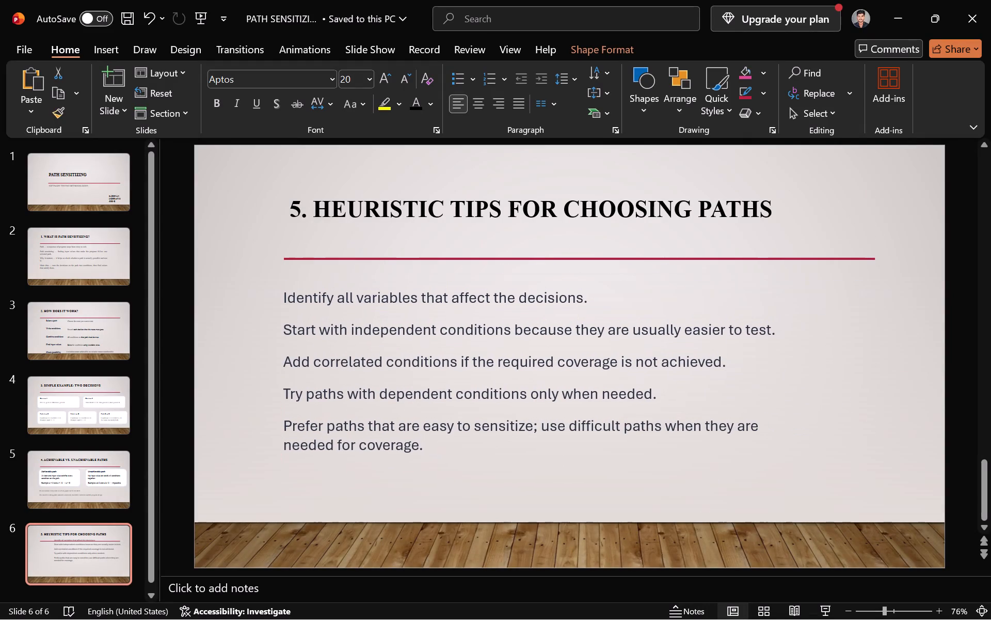
pyautogui.moveTo(614, 285); pyautogui.dragTo(614, 288)
# Format all five tips on slide 6 in Times New Roman, size 20, justified and black.
pyautogui.click(630, 377)
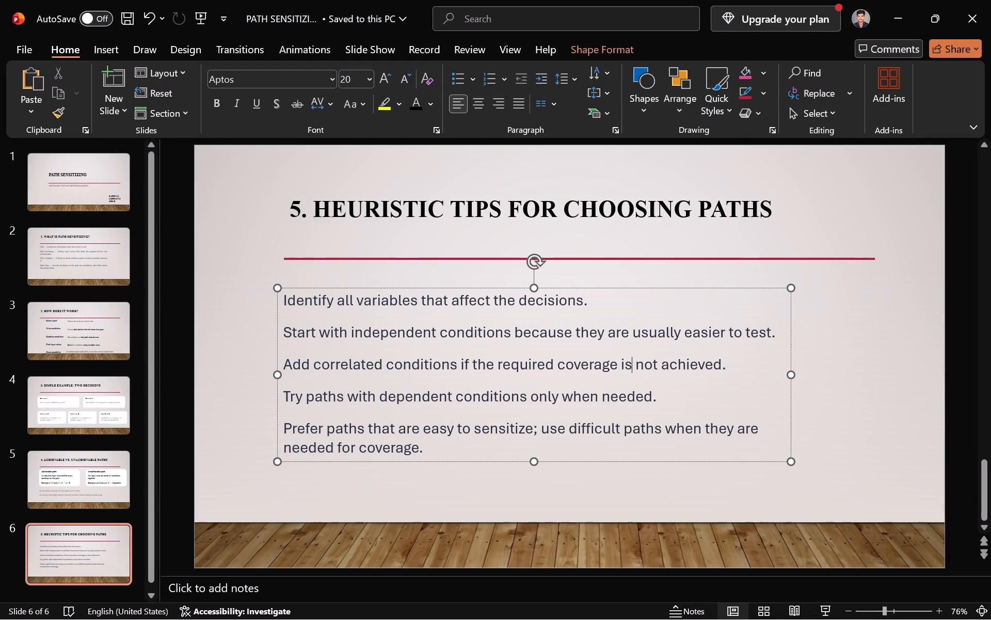
pyautogui.hotkey('ctrl', 'a')
pyautogui.click(312, 76)
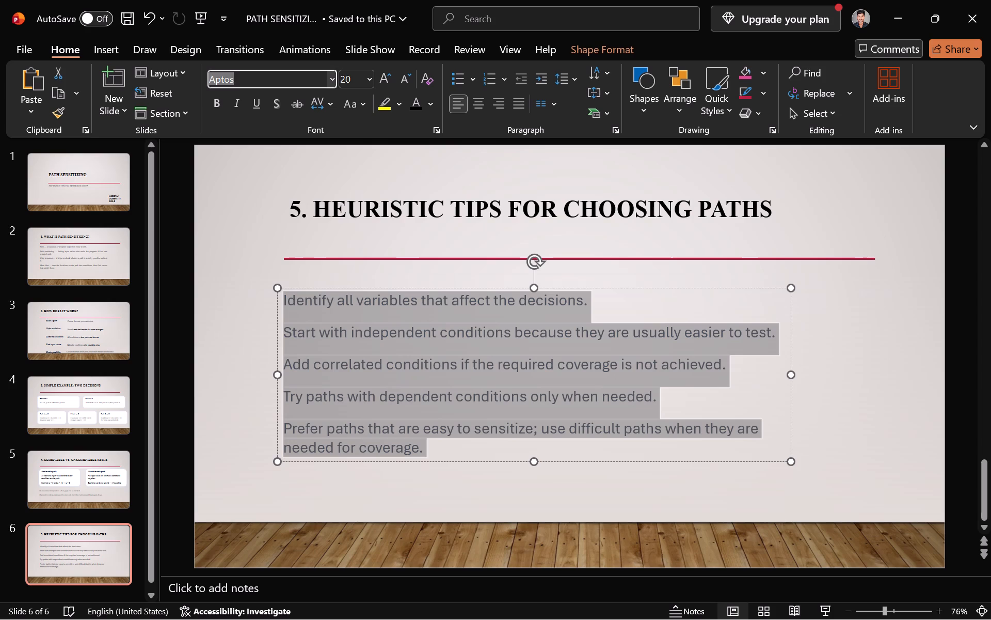
pyautogui.write('times')
pyautogui.press('Return')
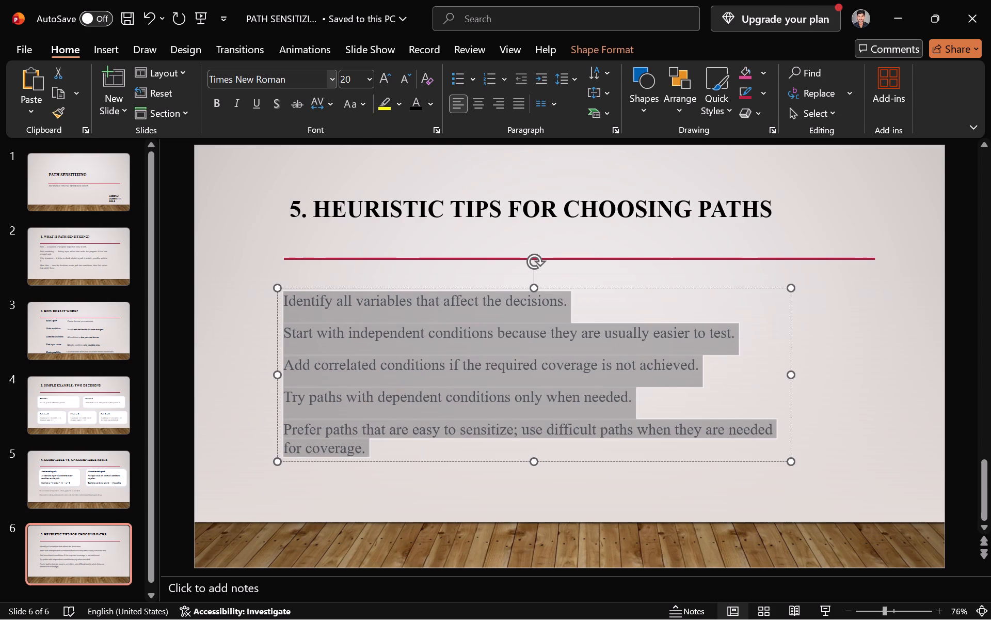
pyautogui.click(352, 83)
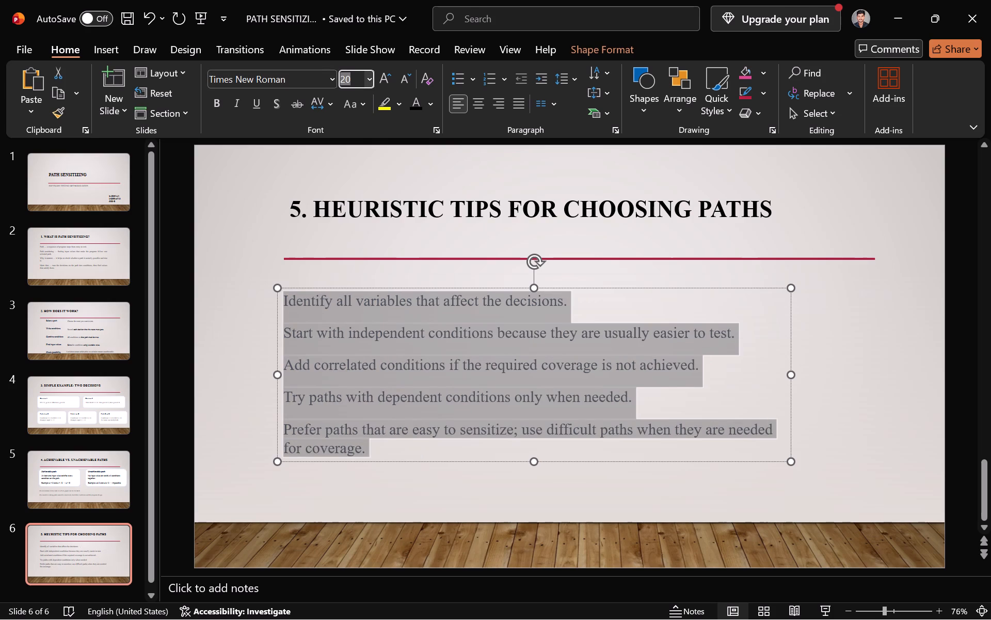
pyautogui.press('Return')
pyautogui.click(518, 102)
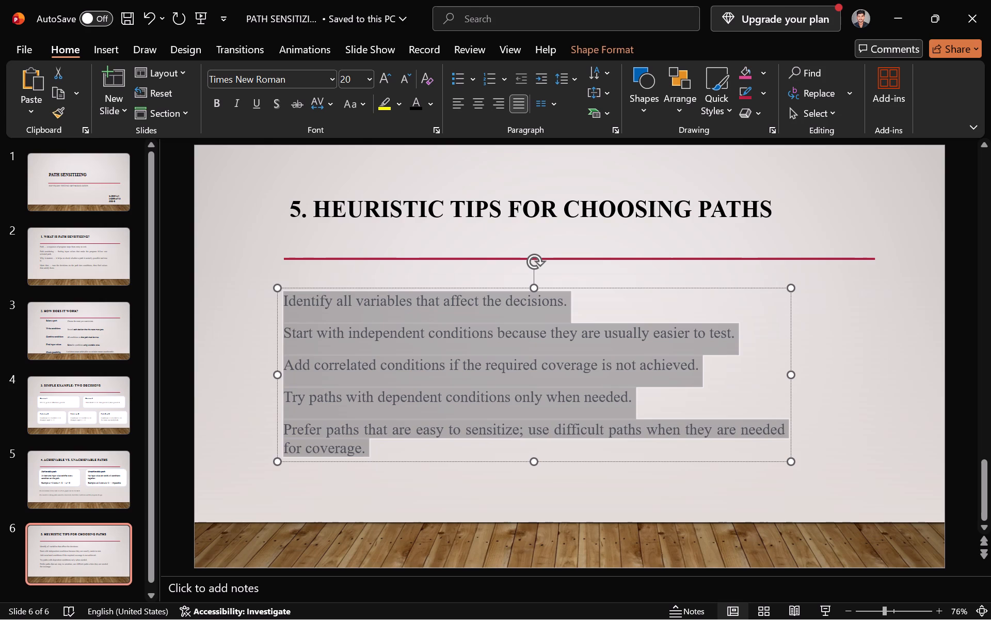
pyautogui.click(414, 100)
# Add round bullets to all five heuristic tips on slide 6.
pyautogui.click(512, 478)
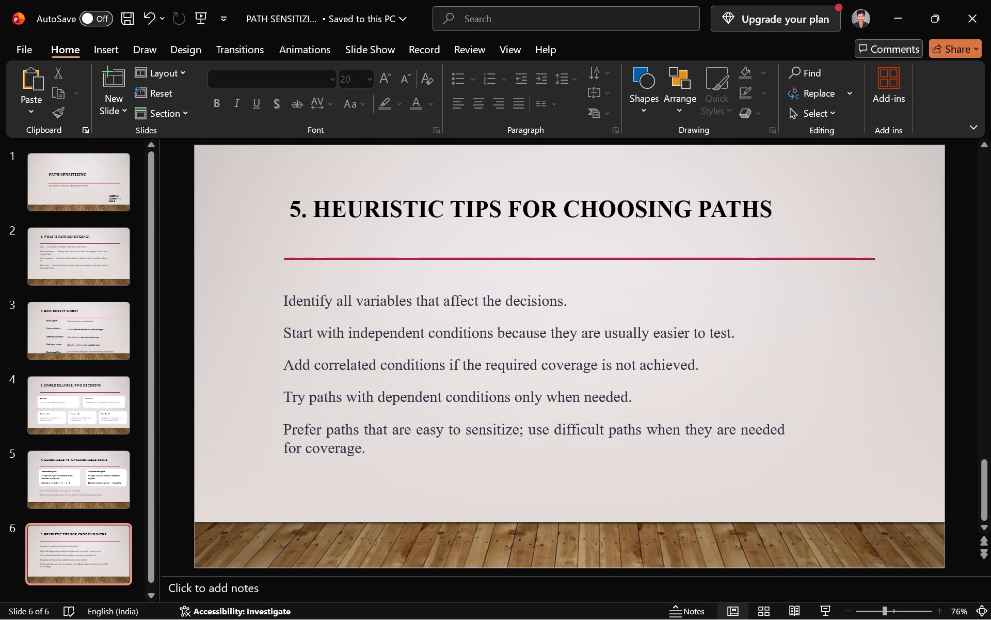
pyautogui.click(461, 406)
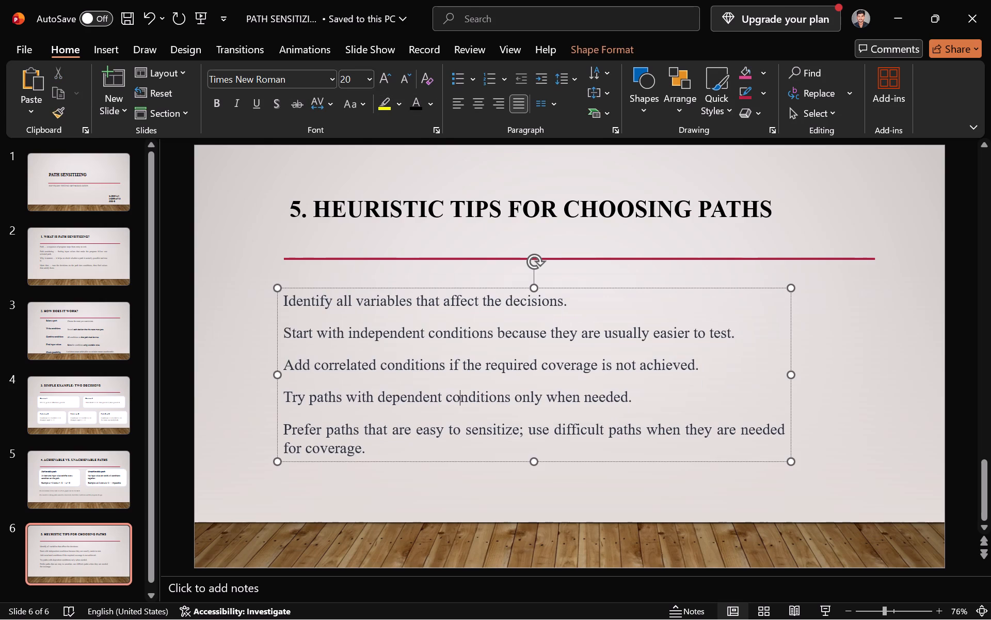
pyautogui.hotkey('ctrl', 'a')
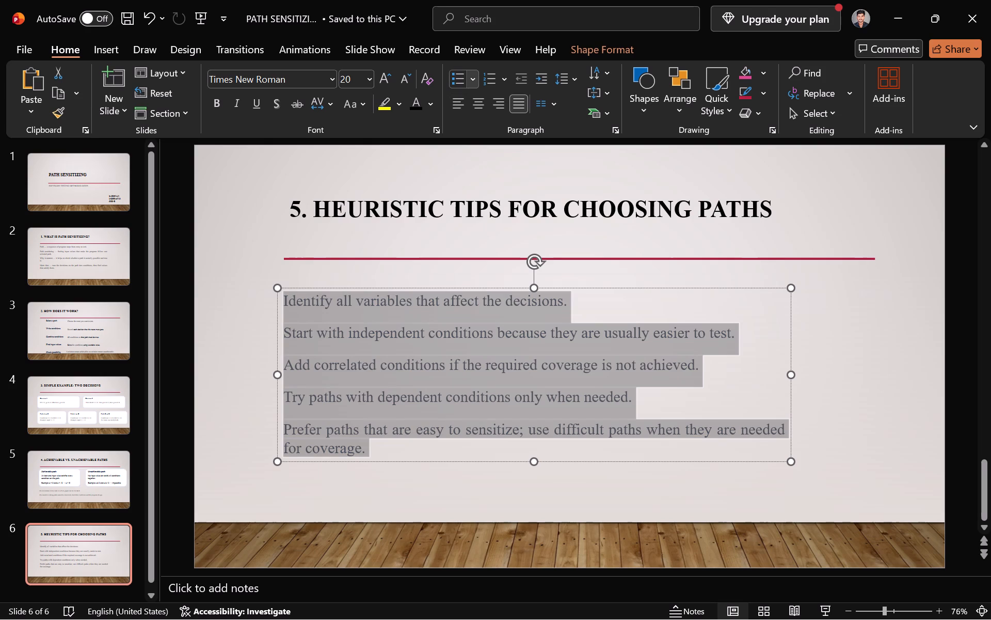
pyautogui.click(475, 81)
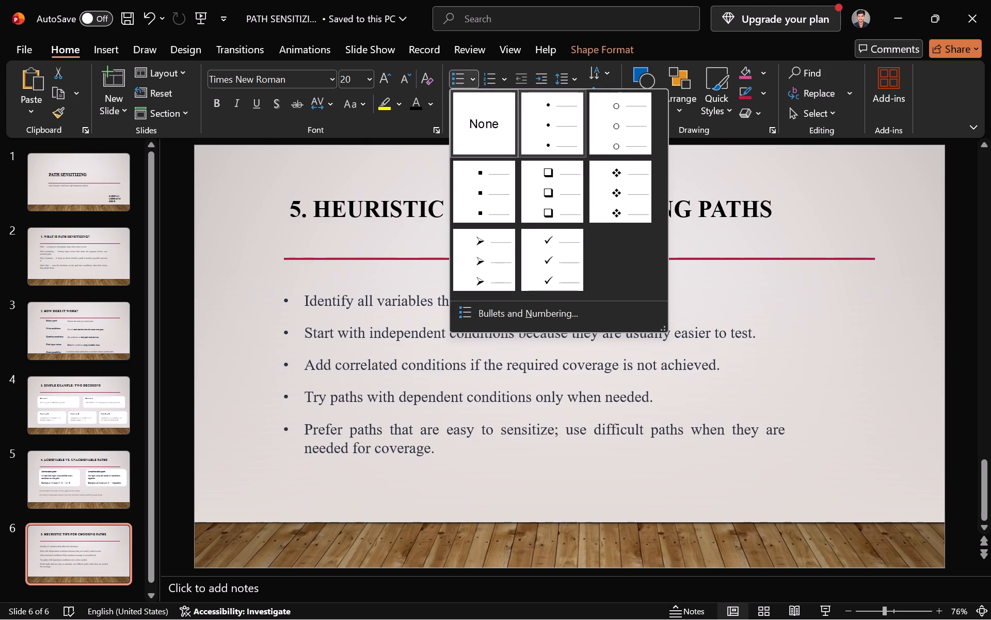
pyautogui.click(549, 116)
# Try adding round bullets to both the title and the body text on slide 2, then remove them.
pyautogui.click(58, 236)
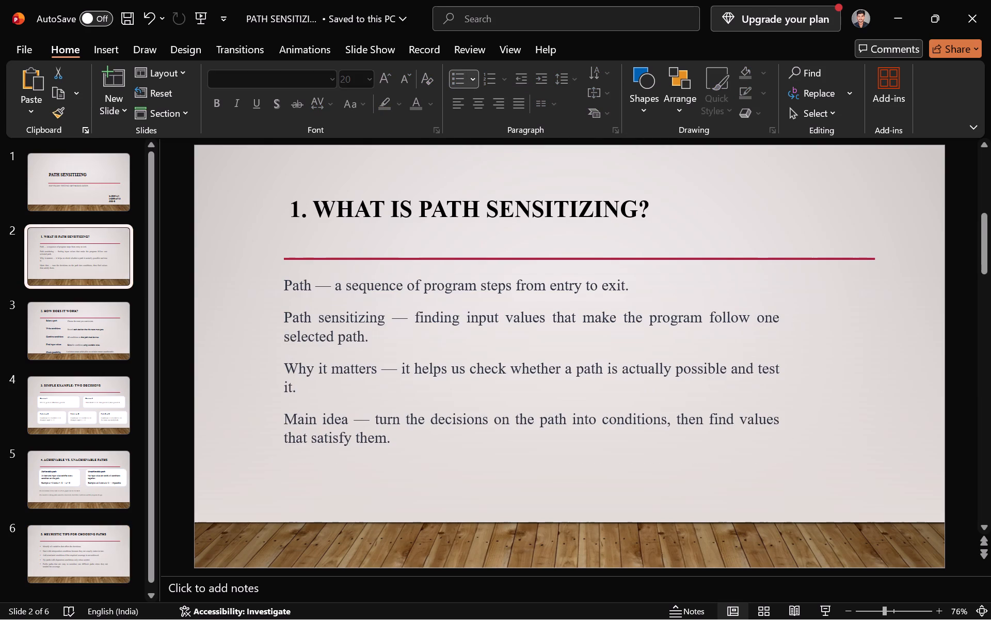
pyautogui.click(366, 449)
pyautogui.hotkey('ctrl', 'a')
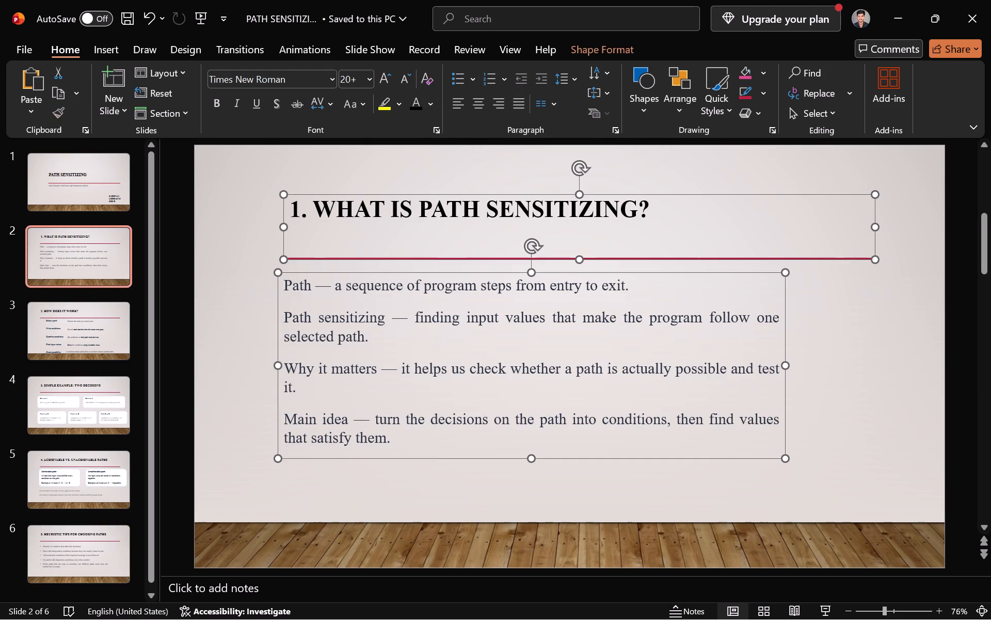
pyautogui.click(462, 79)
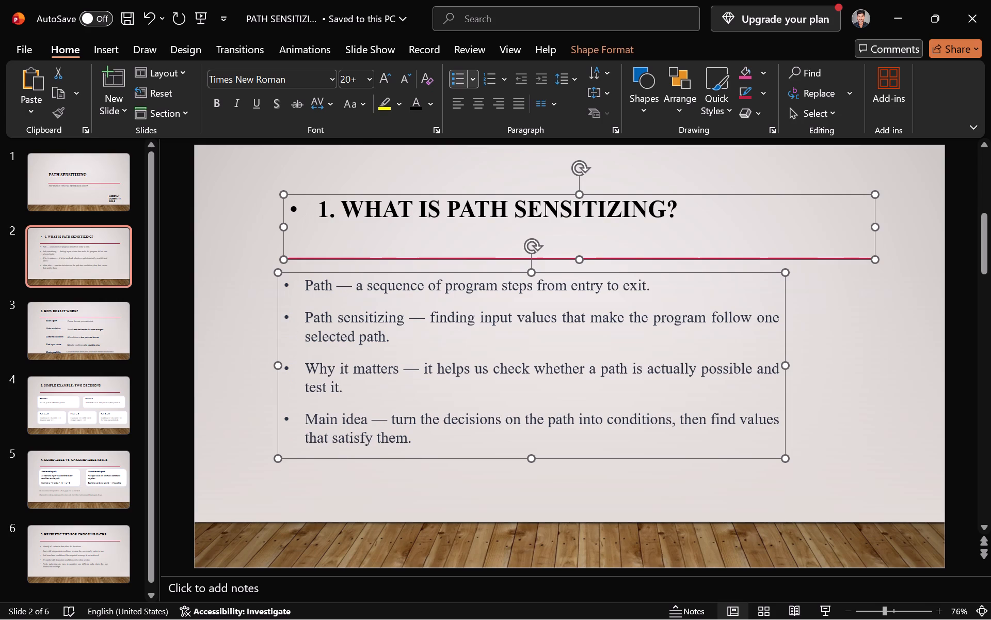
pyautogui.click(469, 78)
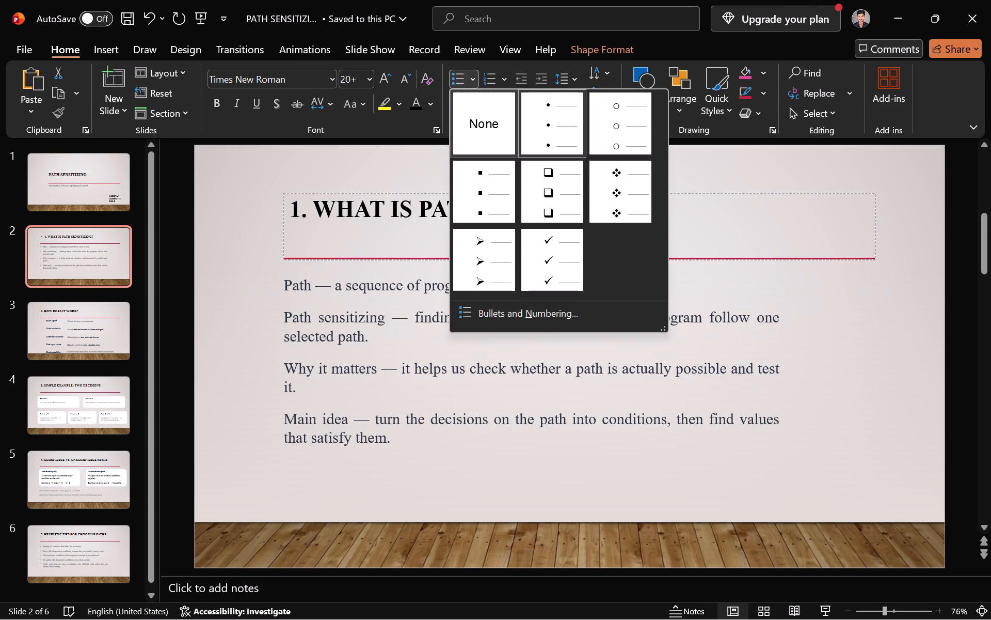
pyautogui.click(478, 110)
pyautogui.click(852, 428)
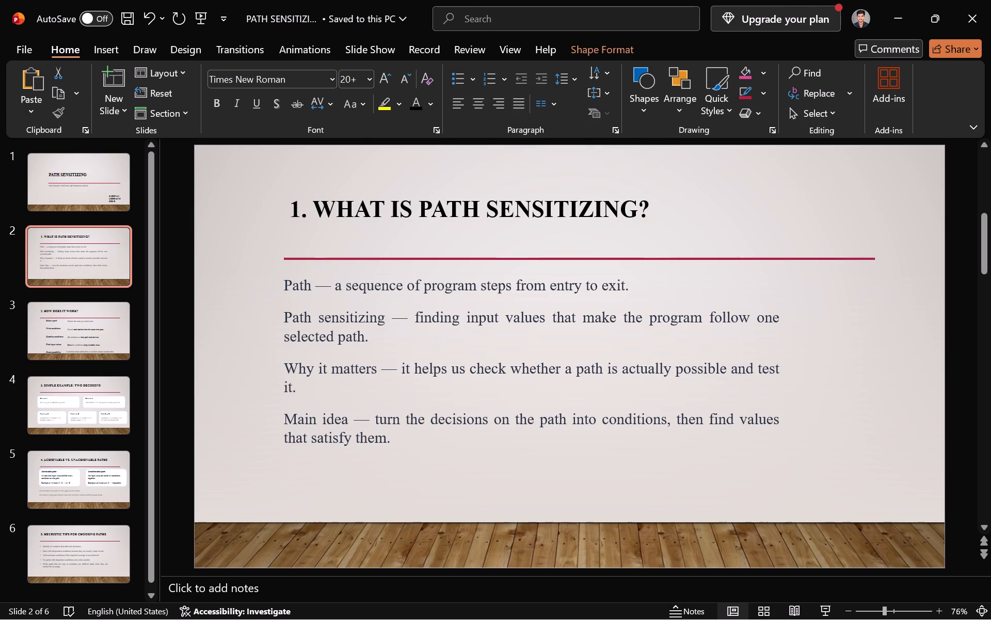
# Add round bullets to the four body paragraphs on slide 2, leaving the title out.
pyautogui.click(593, 324)
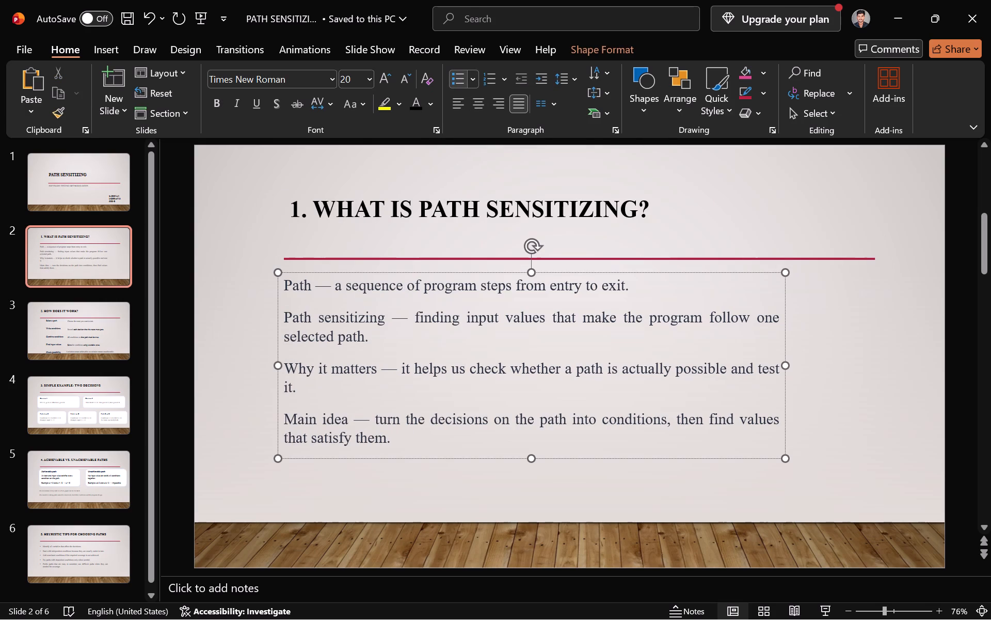
pyautogui.click(472, 78)
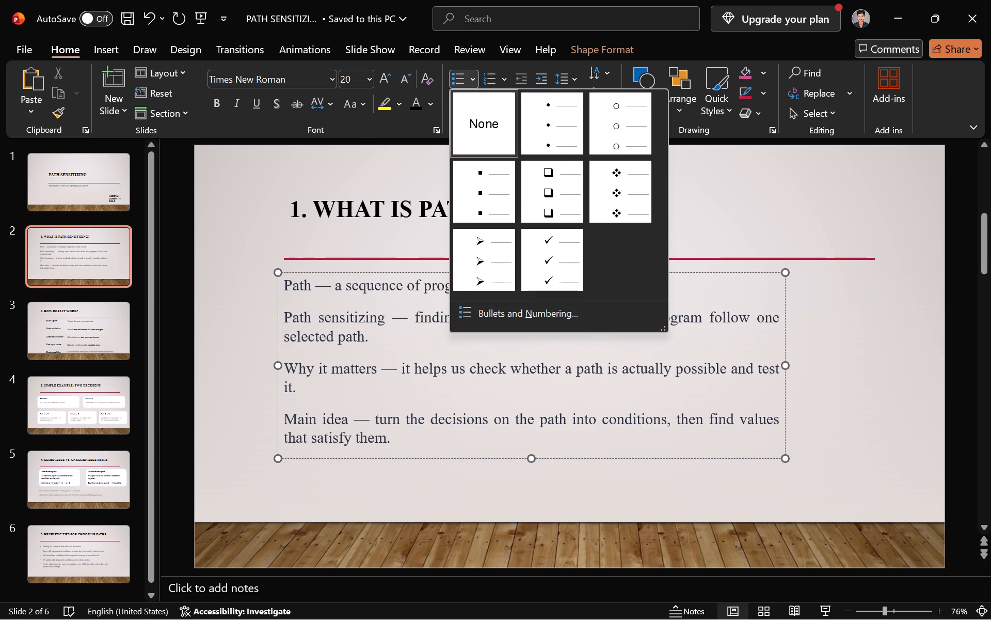
pyautogui.click(826, 285)
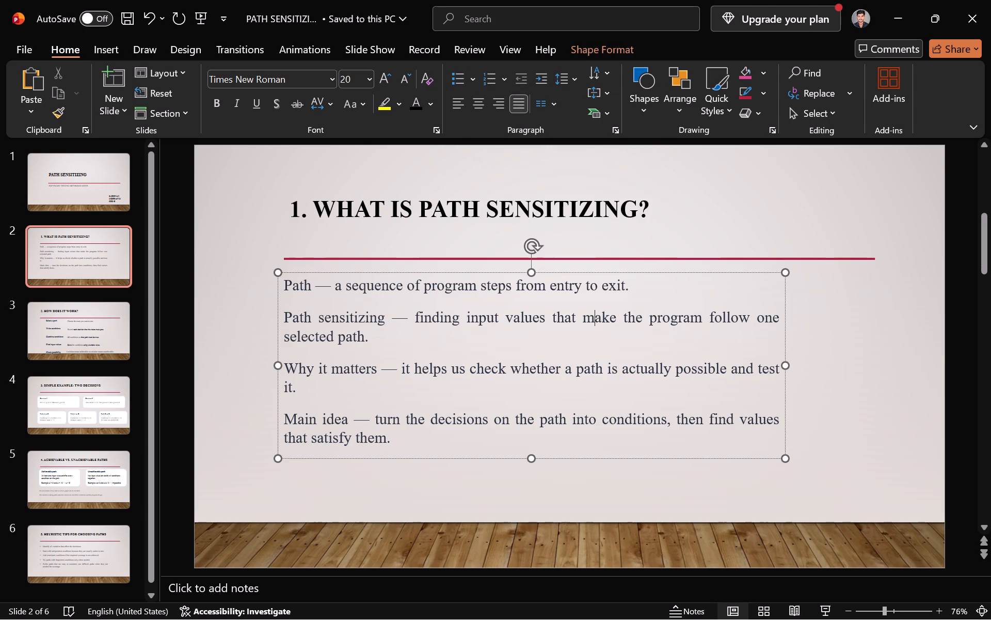
pyautogui.hotkey('ctrl', 'a')
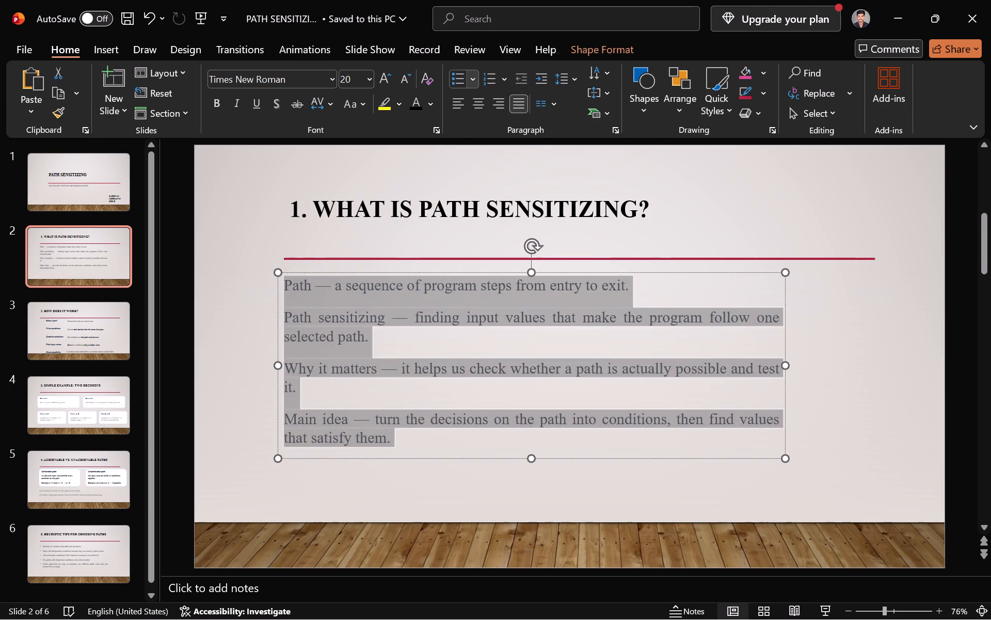
pyautogui.click(469, 74)
pyautogui.click(560, 129)
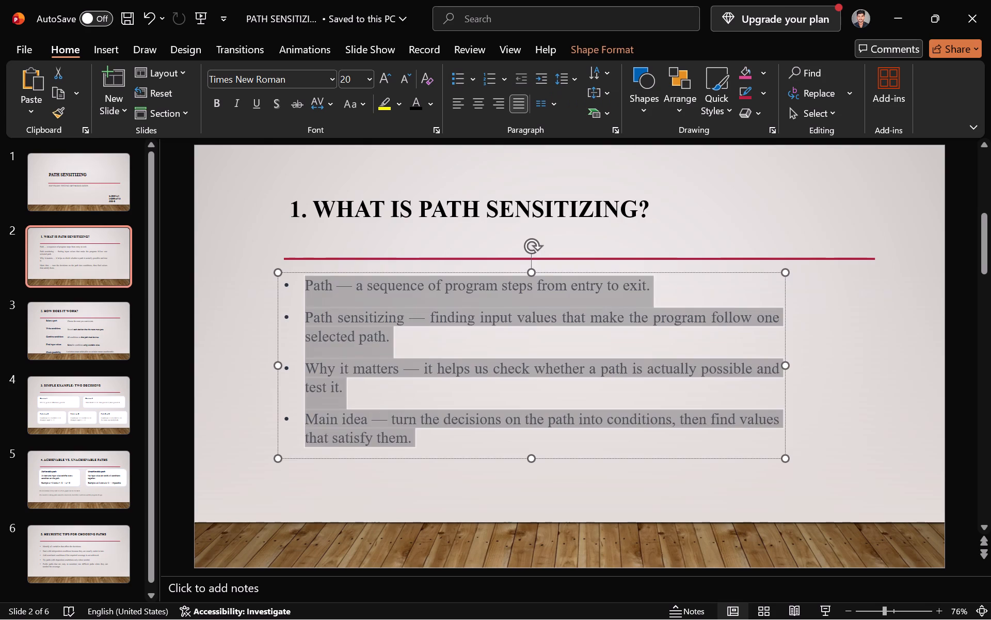
# Add round bullets to the five bold labels on slide 3, from "Select a path" to "Check possibility".
pyautogui.click(88, 307)
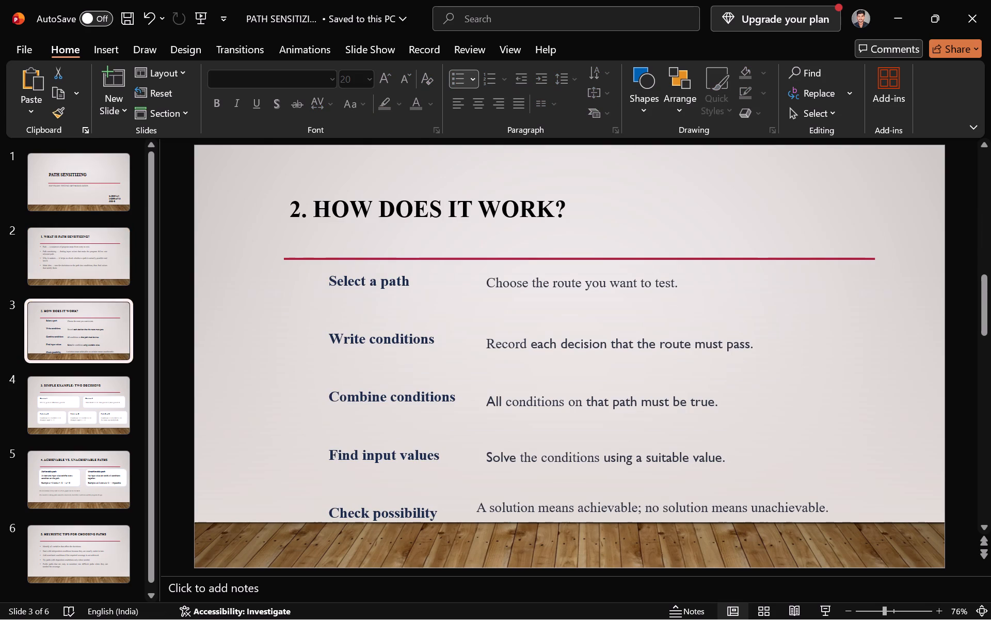
pyautogui.click(405, 380)
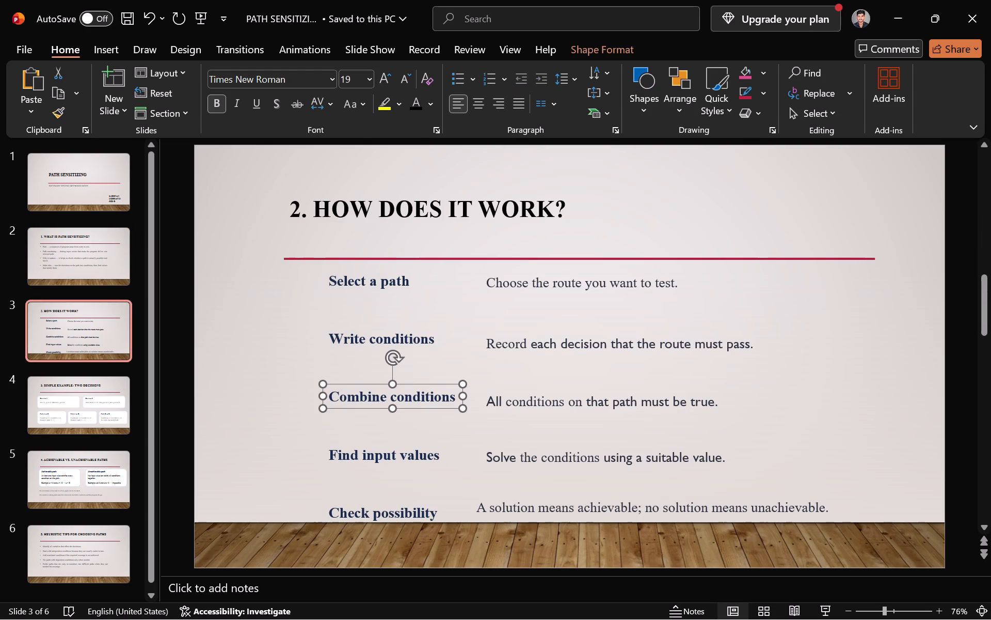
pyautogui.click(328, 267)
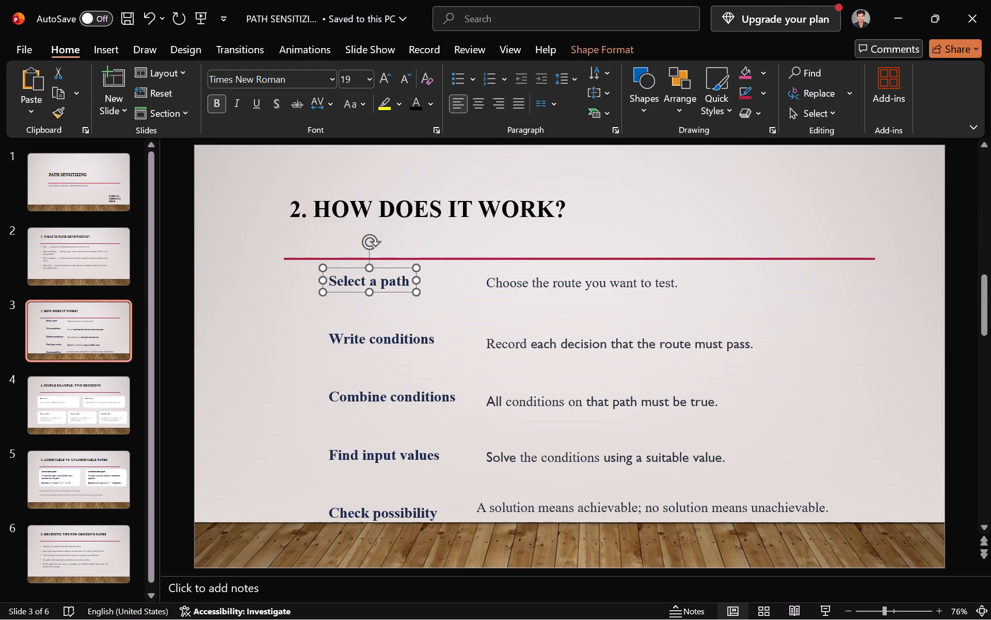
pyautogui.click(274, 278)
pyautogui.moveTo(274, 278); pyautogui.dragTo(413, 384)
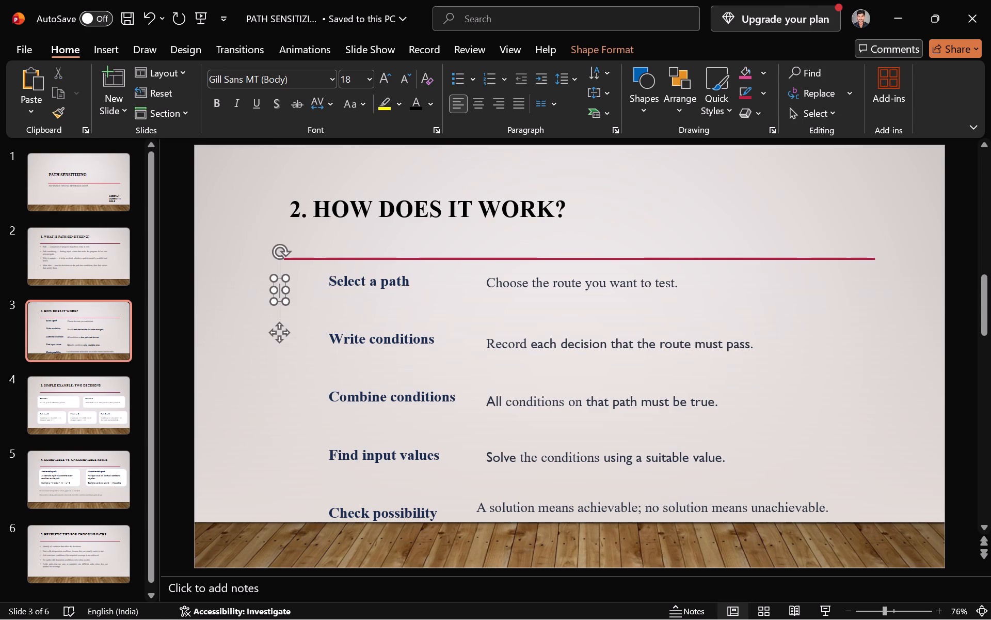
pyautogui.moveTo(500, 539); pyautogui.dragTo(301, 257)
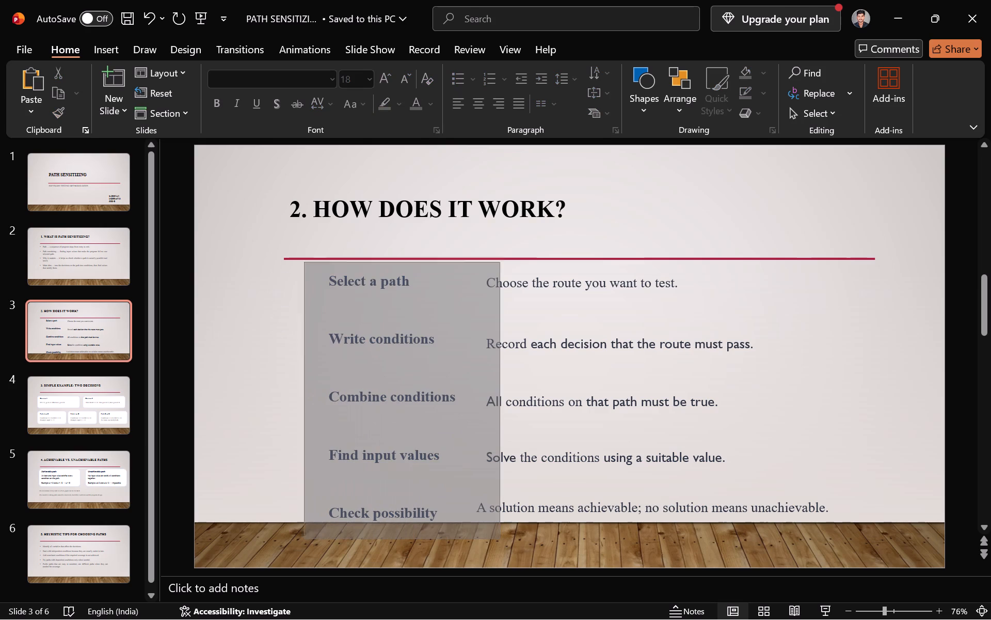
pyautogui.moveTo(301, 257); pyautogui.dragTo(298, 252)
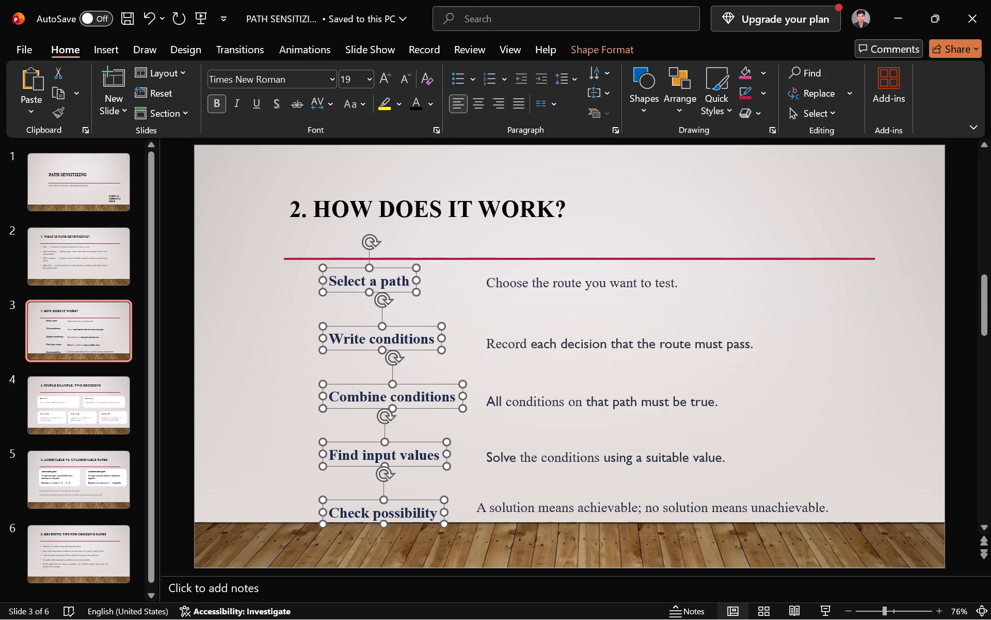
pyautogui.click(472, 75)
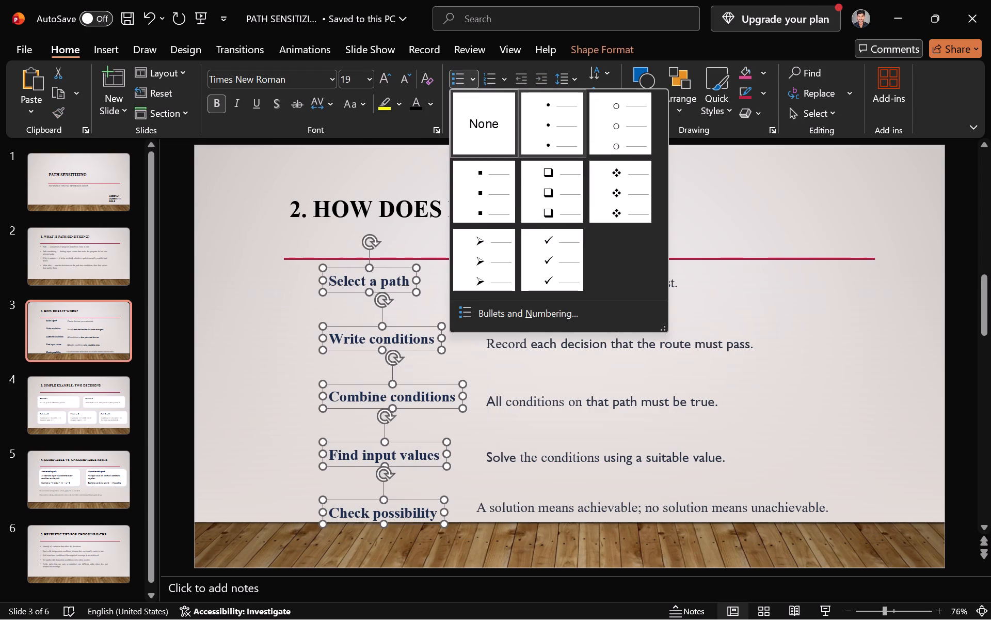
pyautogui.click(552, 112)
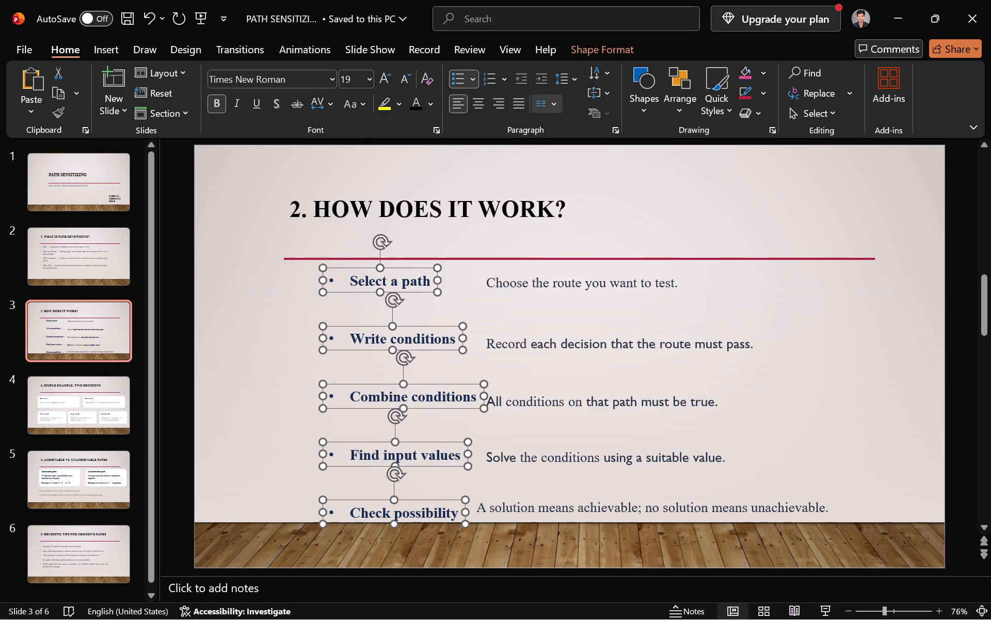
# Add a new slide with the Title Only layout after slide 6.
pyautogui.click(67, 411)
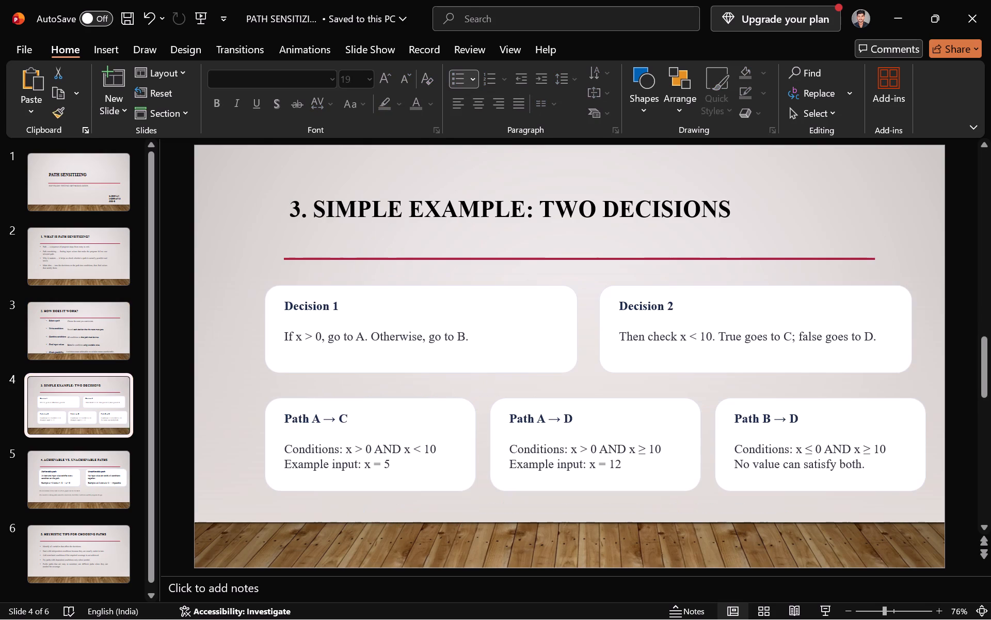
pyautogui.click(75, 486)
pyautogui.click(83, 535)
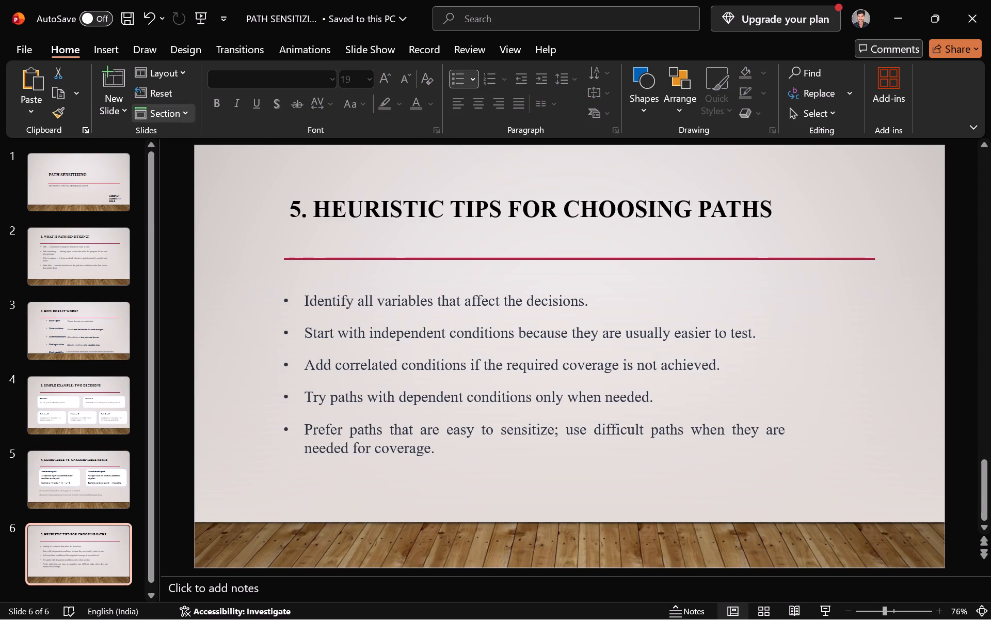
pyautogui.click(121, 103)
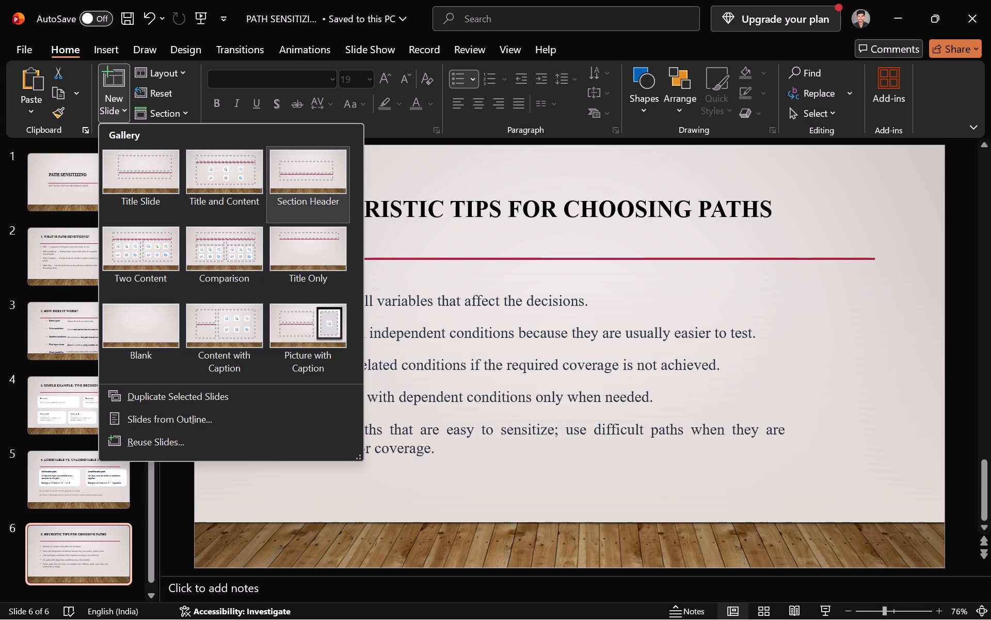
pyautogui.click(307, 252)
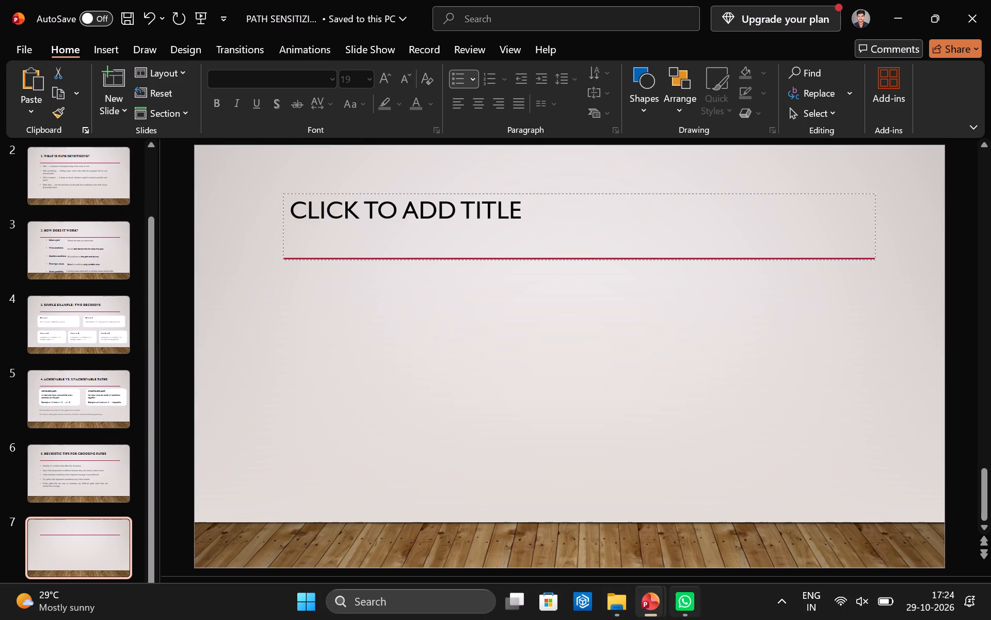
# Copy the title "6. Common Difficulties" from slide 7 of the Path_Sensitizing presentation and paste it as slide 7's title in PATH SENSITIZING.
pyautogui.click(700, 534)
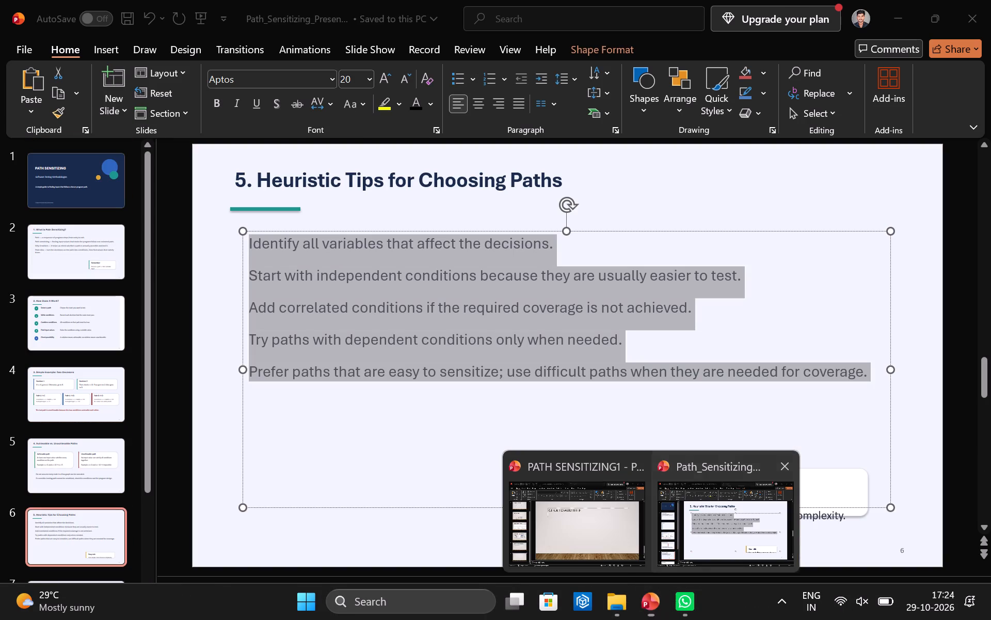
pyautogui.click(81, 466)
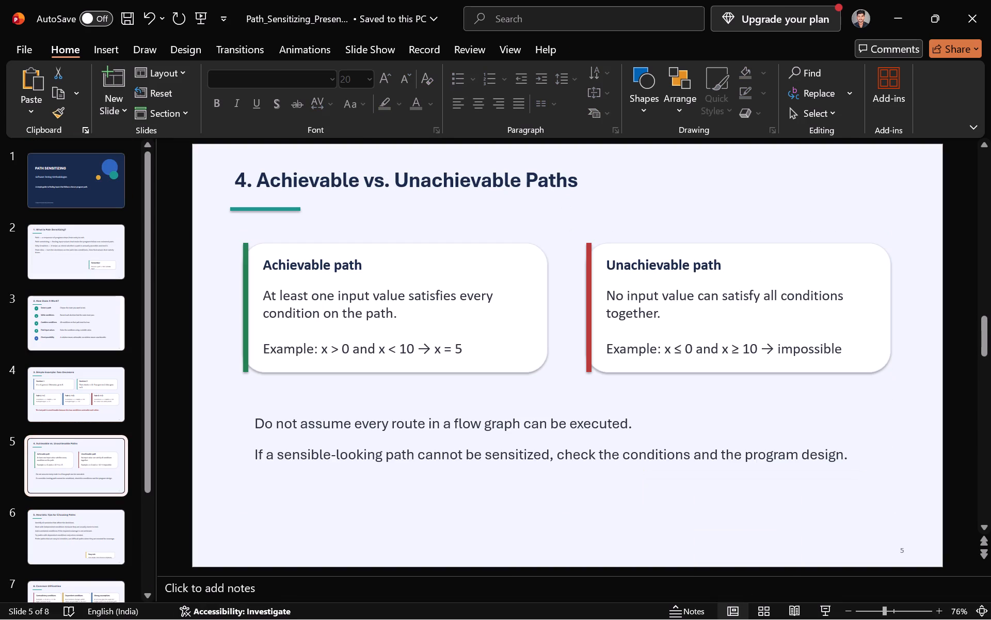
pyautogui.click(93, 535)
pyautogui.scroll(-3, 93, 535)
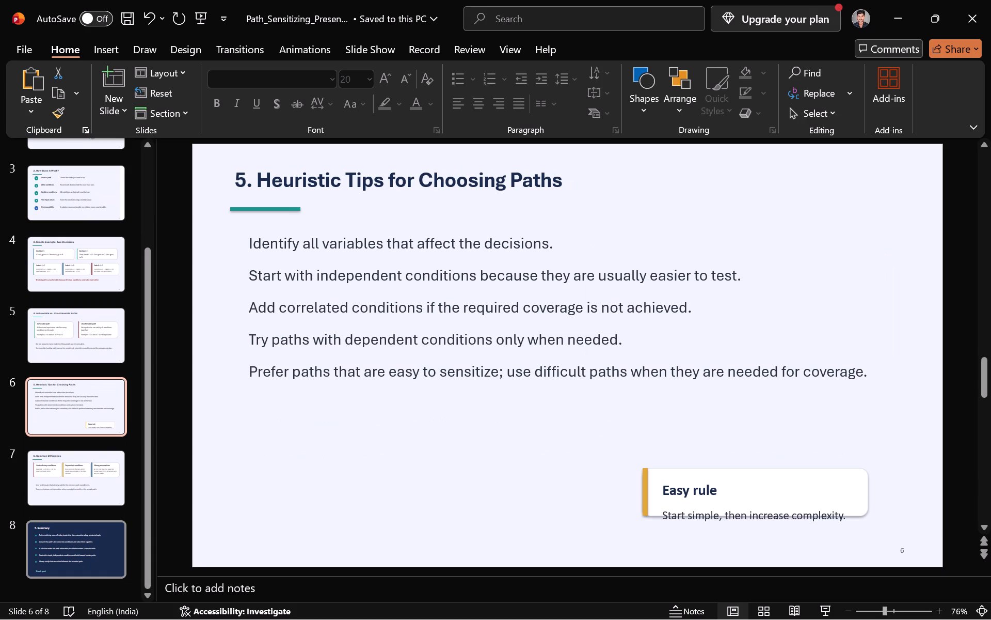
pyautogui.click(54, 315)
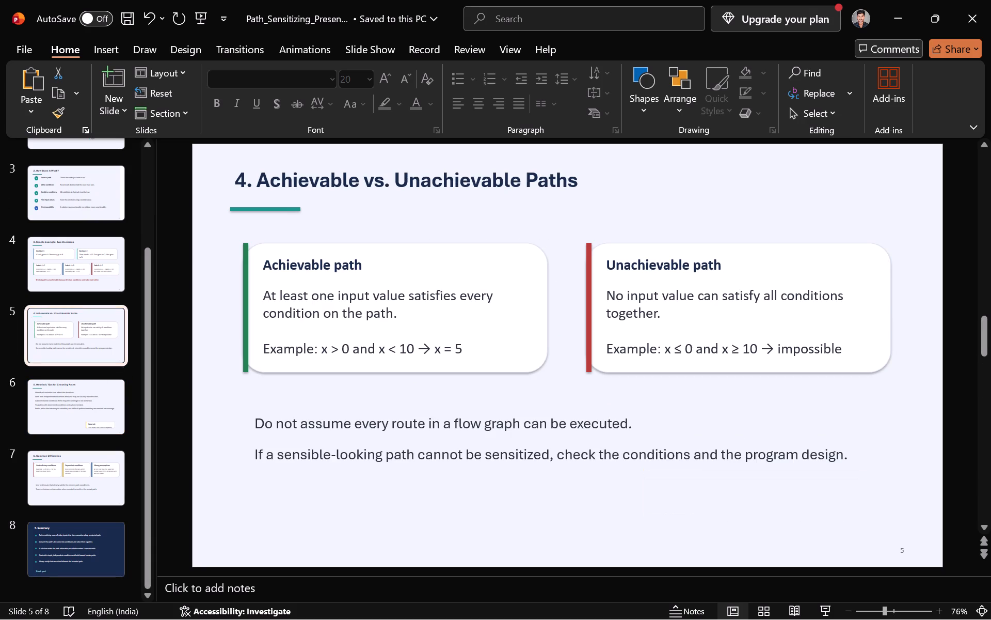
pyautogui.click(60, 404)
pyautogui.click(81, 475)
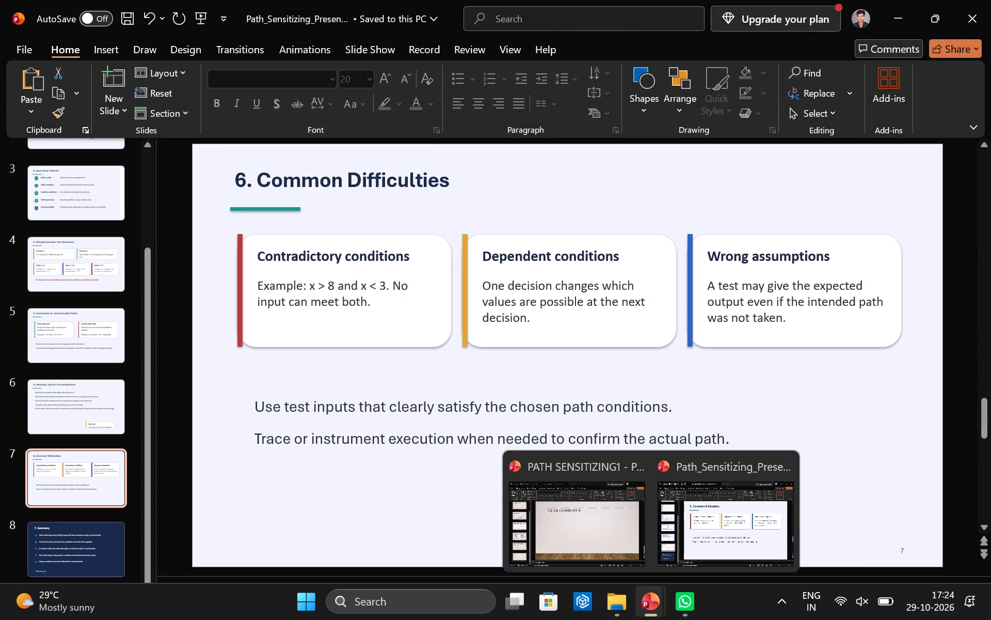
pyautogui.click(317, 181)
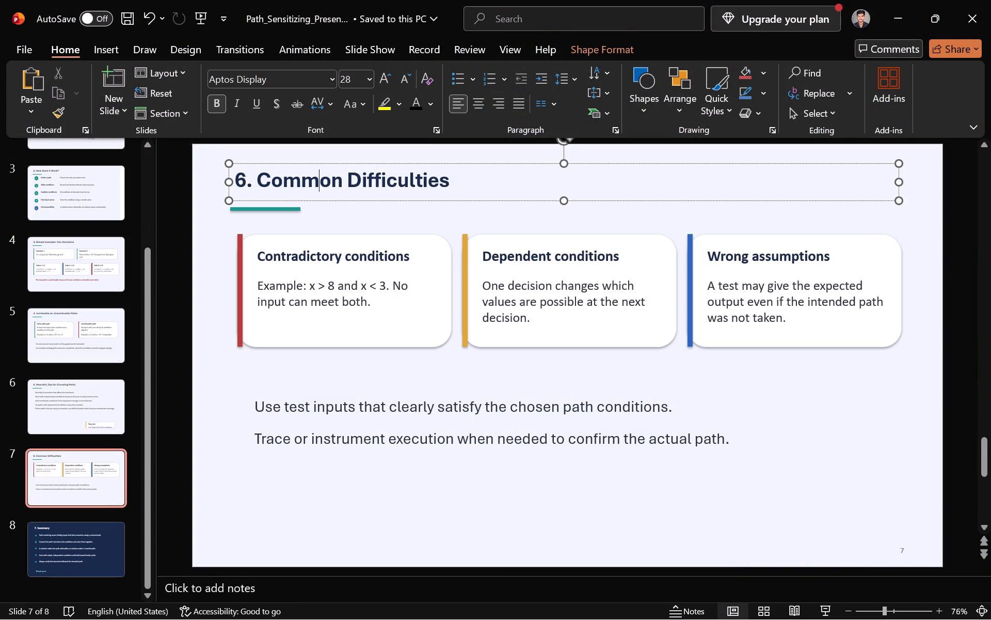
pyautogui.hotkey('ctrl', 'a')
pyautogui.hotkey('ctrl', 'c')
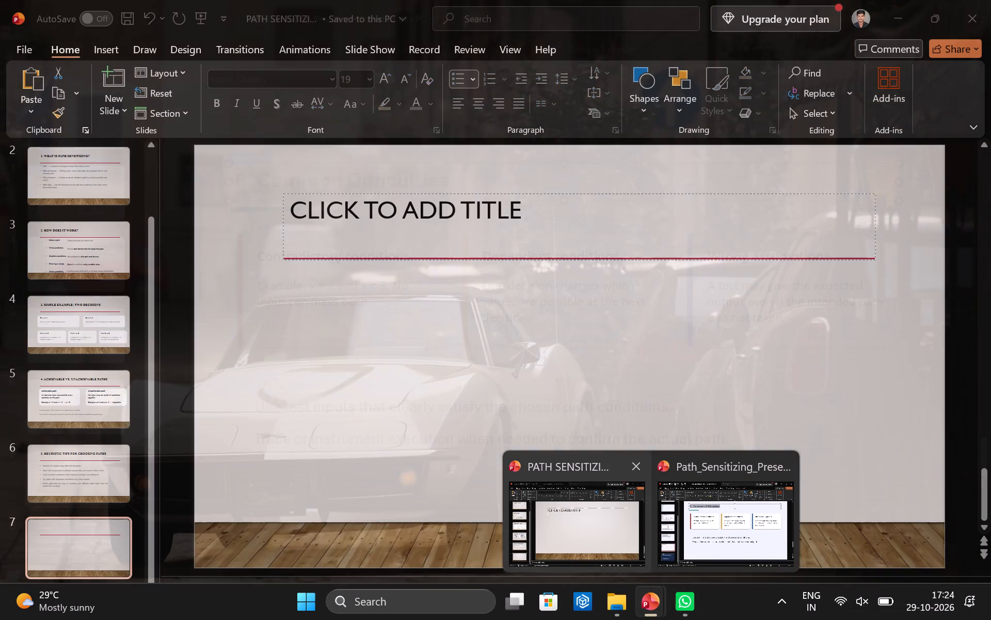
pyautogui.click(612, 539)
pyautogui.click(406, 205)
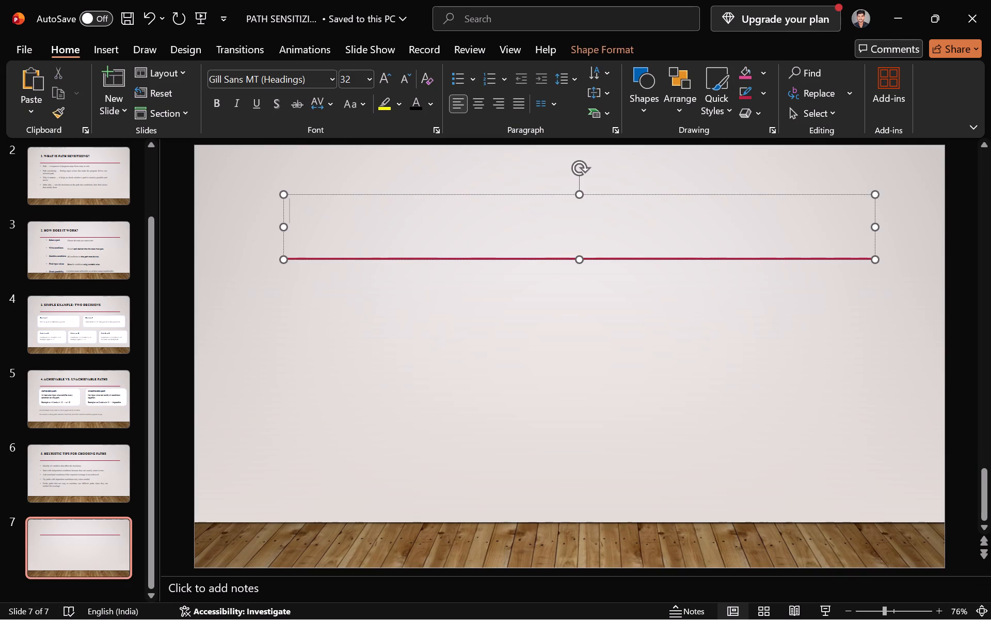
pyautogui.hotkey('ctrl', 'v')
# Format slide 7's title "6. Common Difficulties" in bold, black Times New Roman at size 30.
pyautogui.hotkey('ctrl', 'a')
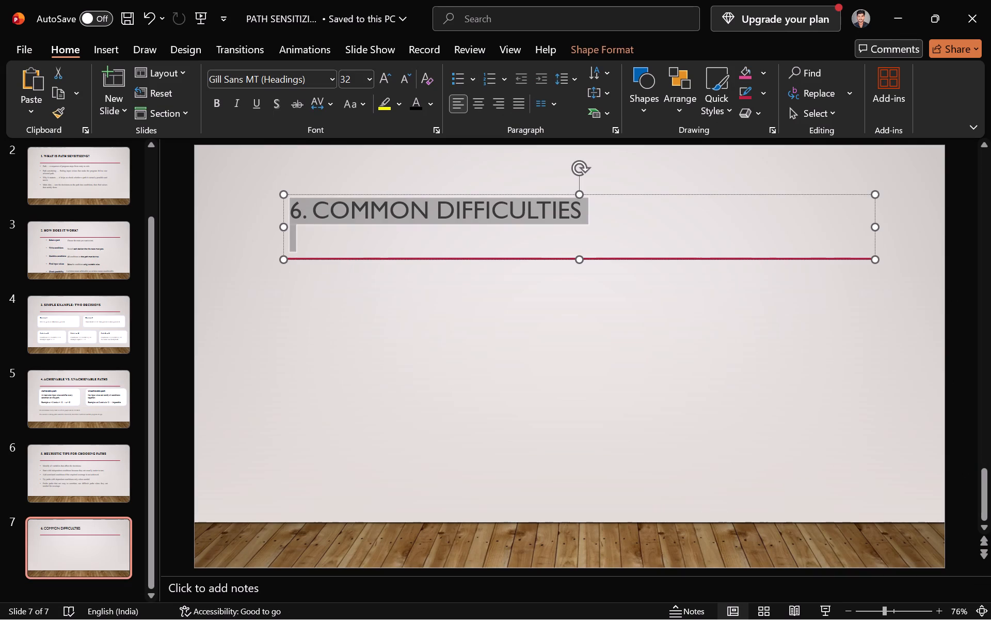
pyautogui.click(314, 78)
pyautogui.write('times')
pyautogui.press('Return')
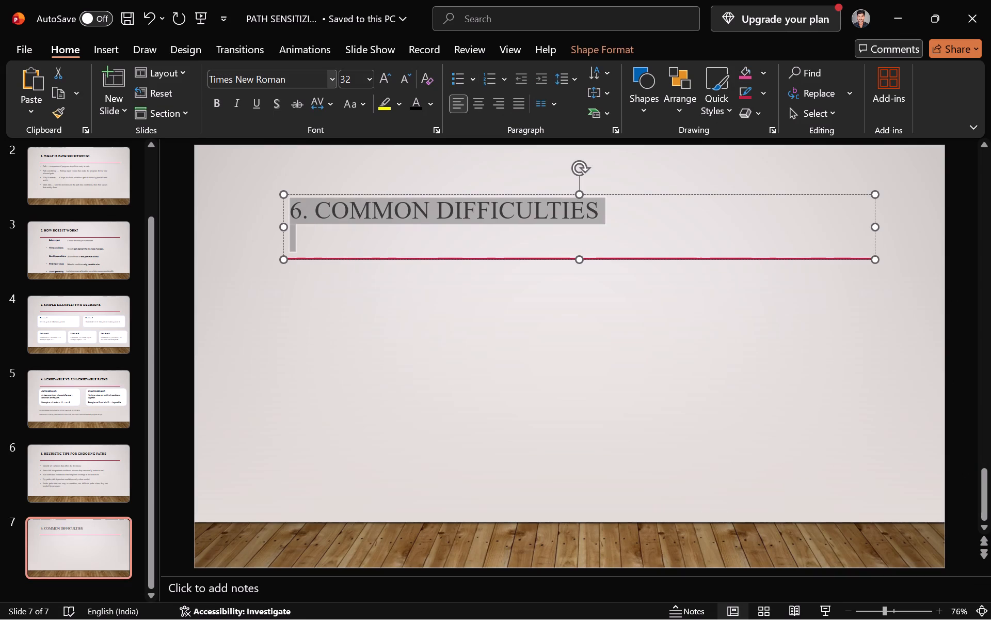
pyautogui.click(358, 77)
pyautogui.write('30')
pyautogui.press('Return')
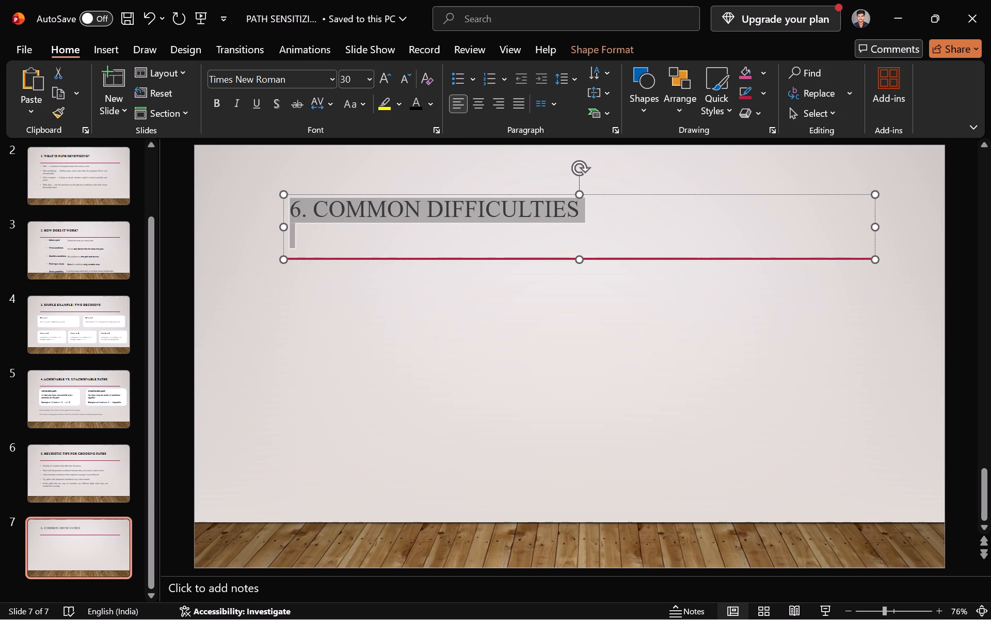
pyautogui.click(414, 102)
pyautogui.click(210, 96)
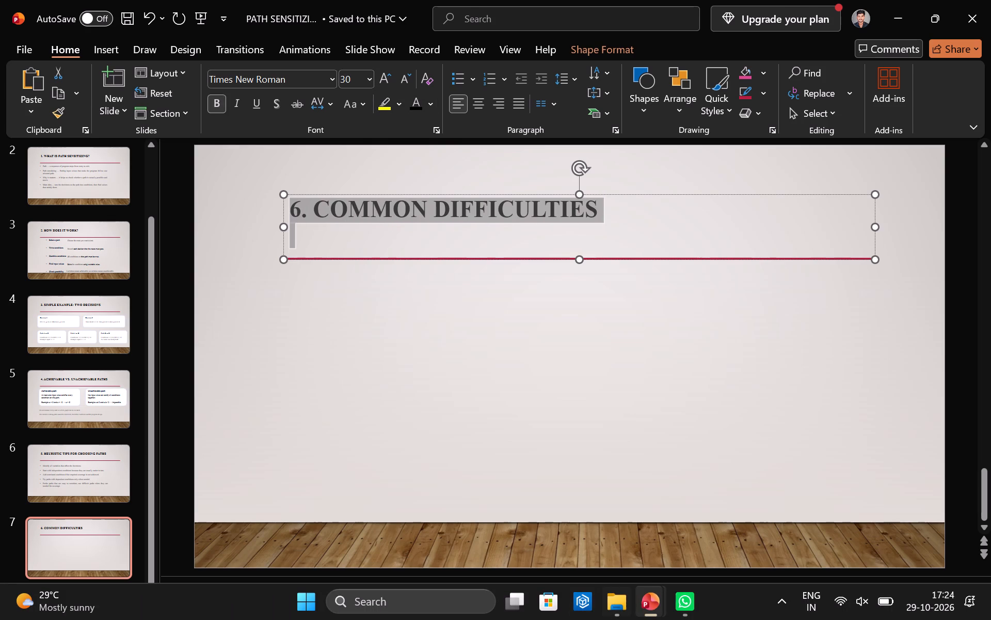
# Copy the three condition cards and the two-line text below them from Path_Sensitizing slide 7, and place them under the title line on PATH SENSITIZING slide 7.
pyautogui.click(699, 515)
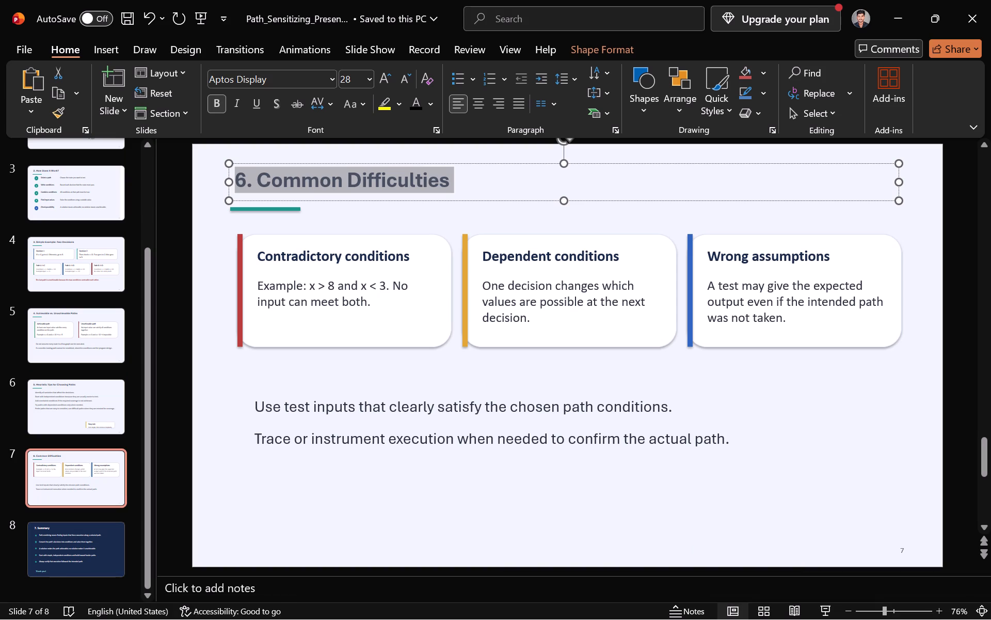
pyautogui.moveTo(784, 490); pyautogui.dragTo(560, 427)
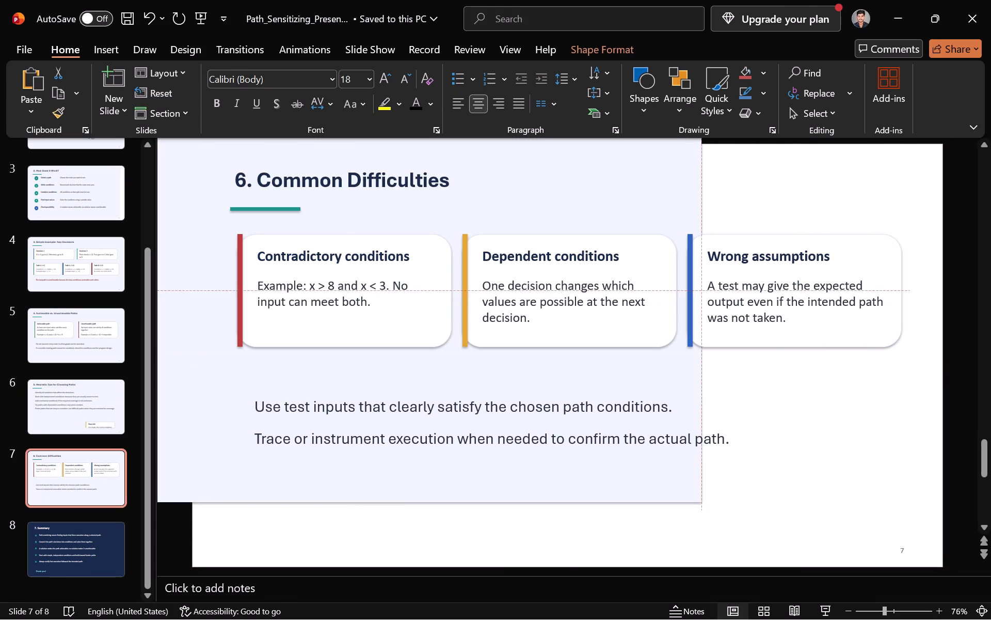
pyautogui.moveTo(560, 427); pyautogui.dragTo(782, 481)
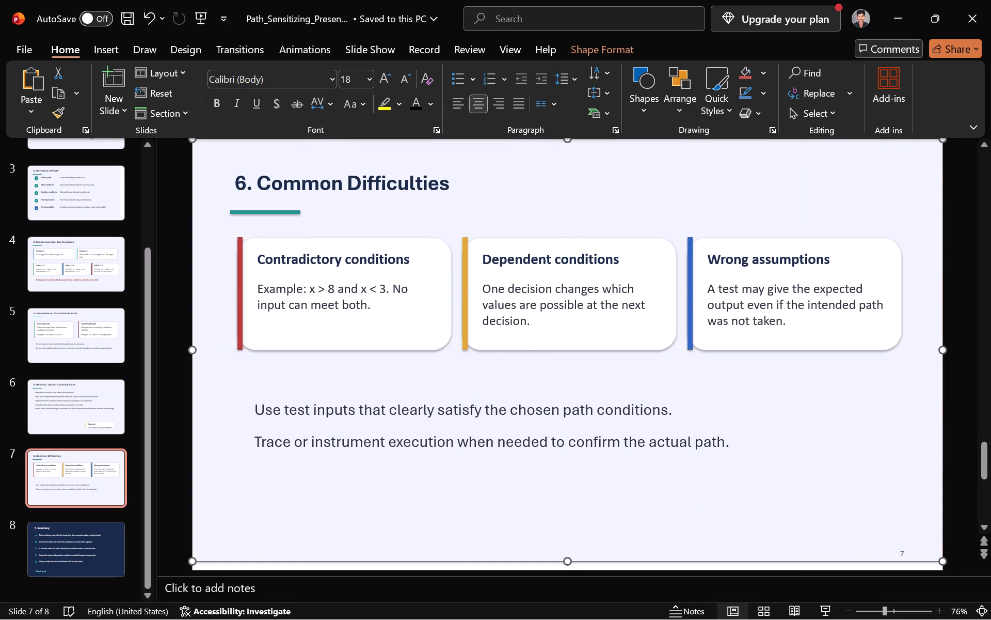
pyautogui.moveTo(950, 483); pyautogui.dragTo(449, 362)
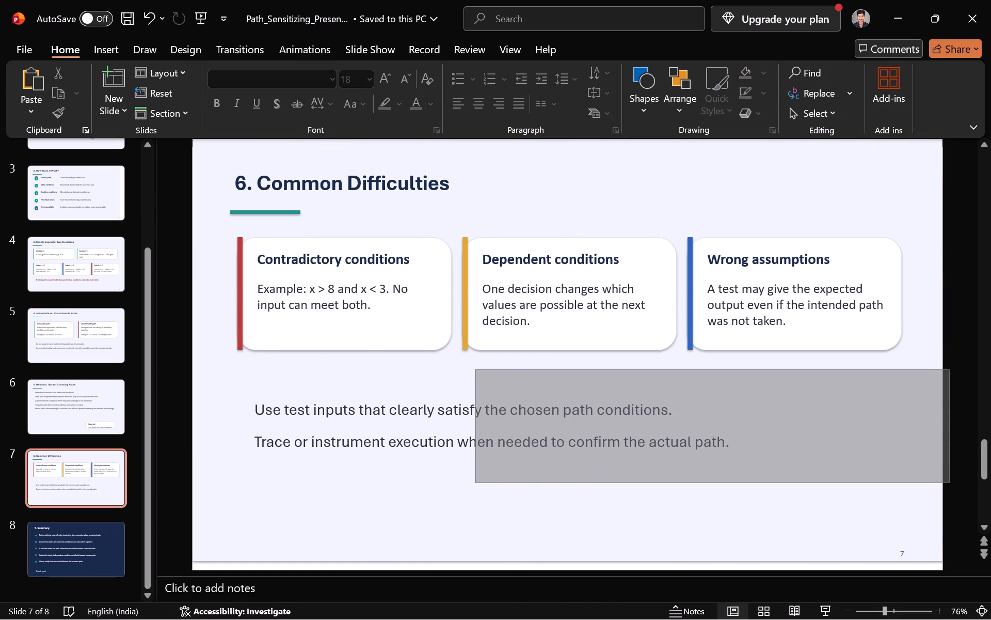
pyautogui.moveTo(449, 362); pyautogui.dragTo(233, 242)
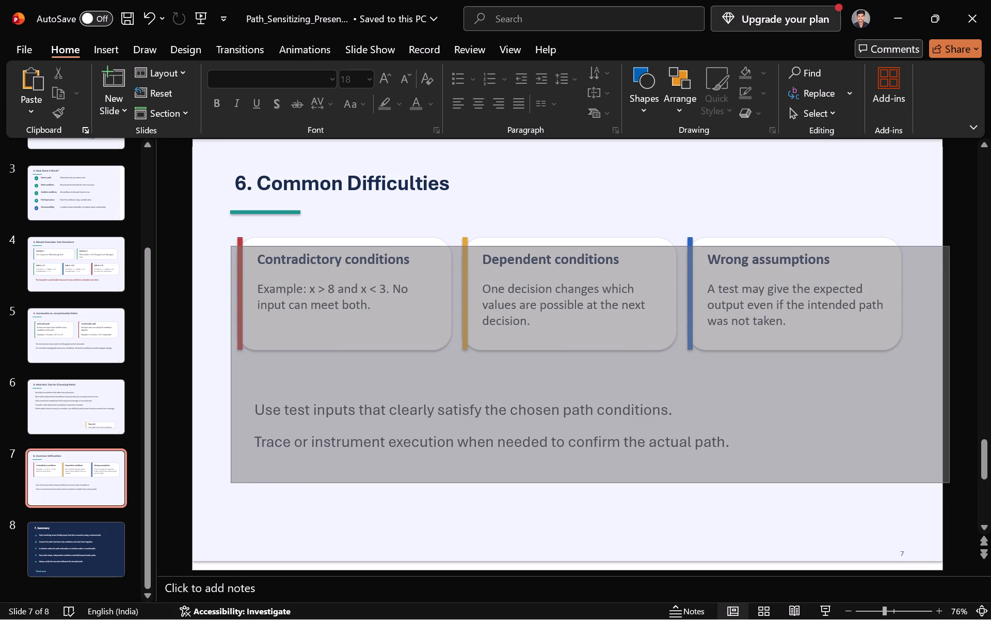
pyautogui.moveTo(233, 242); pyautogui.dragTo(225, 228)
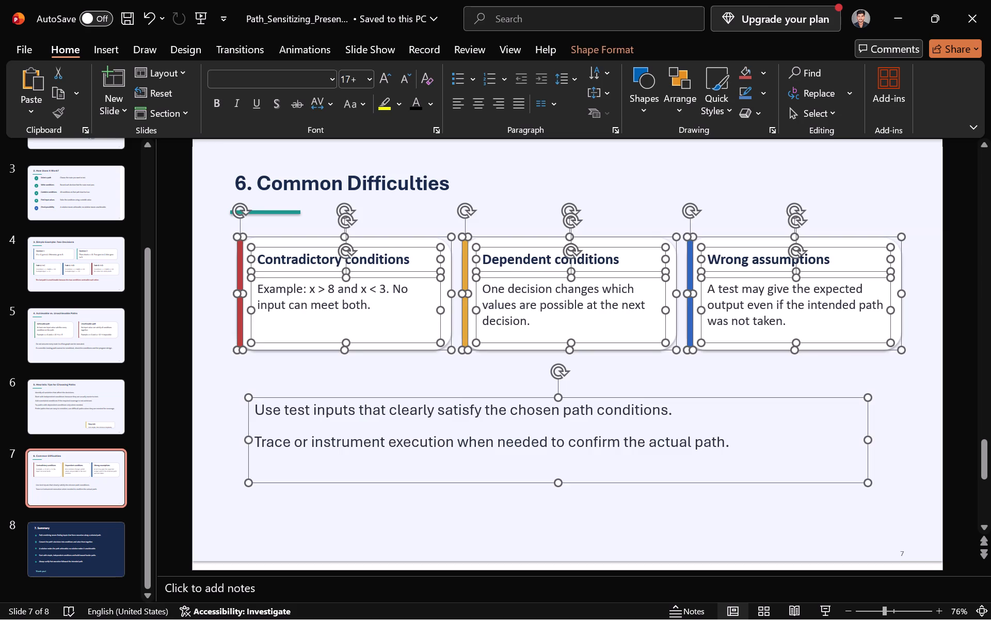
pyautogui.hotkey('ctrl', 'c')
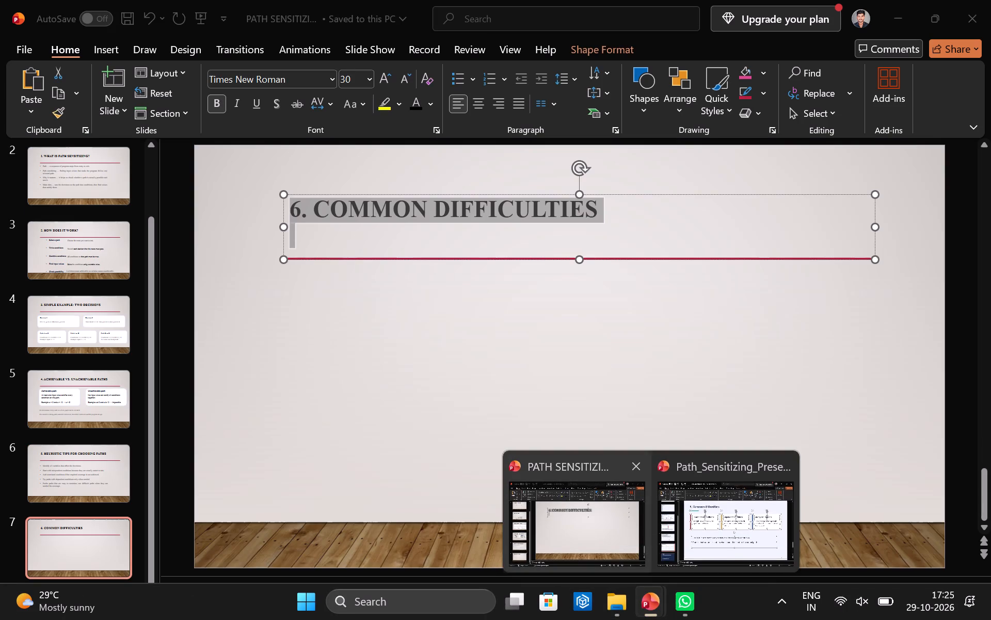
pyautogui.click(617, 526)
pyautogui.click(335, 315)
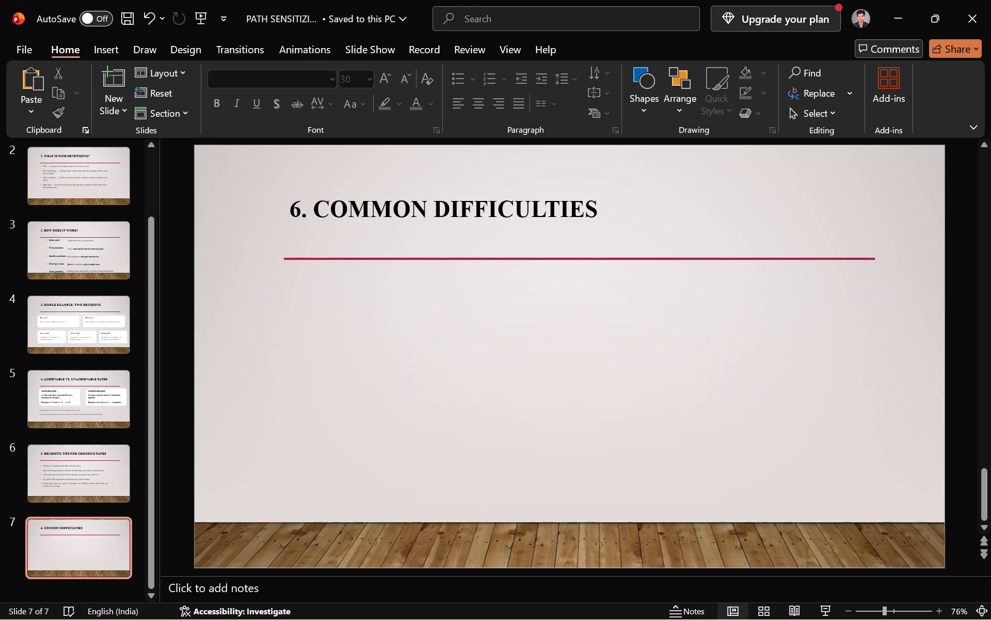
pyautogui.hotkey('ctrl', 'v')
pyautogui.moveTo(386, 235); pyautogui.dragTo(415, 279)
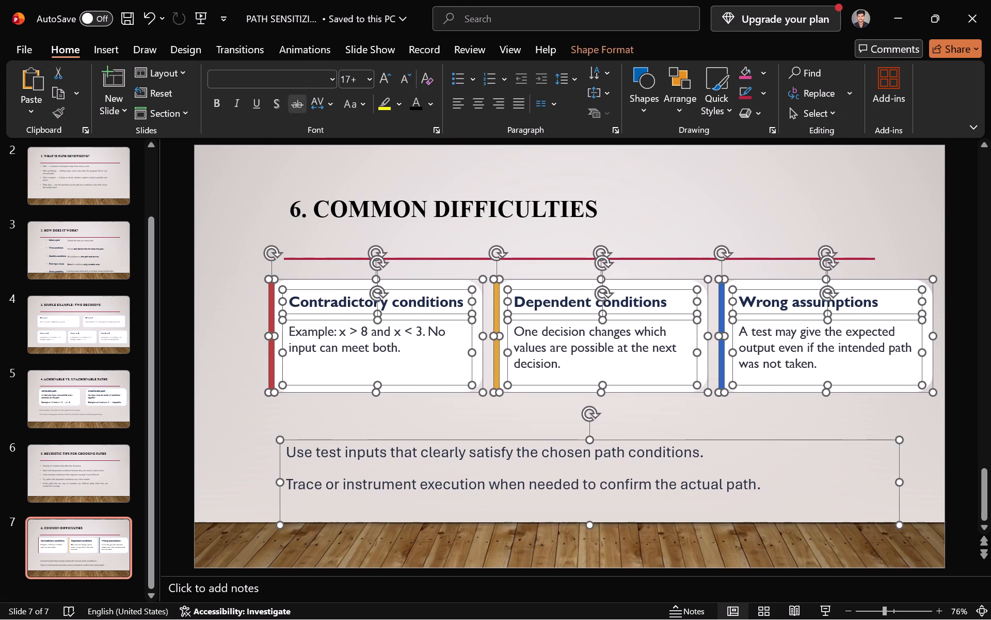
# Set all the pasted card and paragraph text on slide 7 to Times New Roman, size 16.
pyautogui.click(305, 78)
pyautogui.write('times')
pyautogui.press('Return')
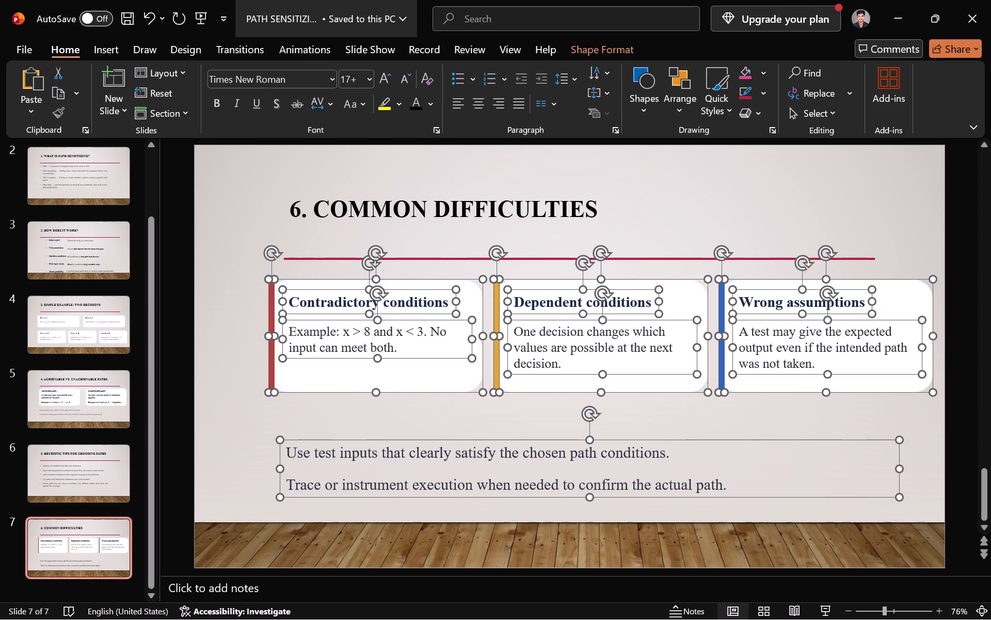
pyautogui.click(361, 80)
pyautogui.write('16')
pyautogui.press('Return')
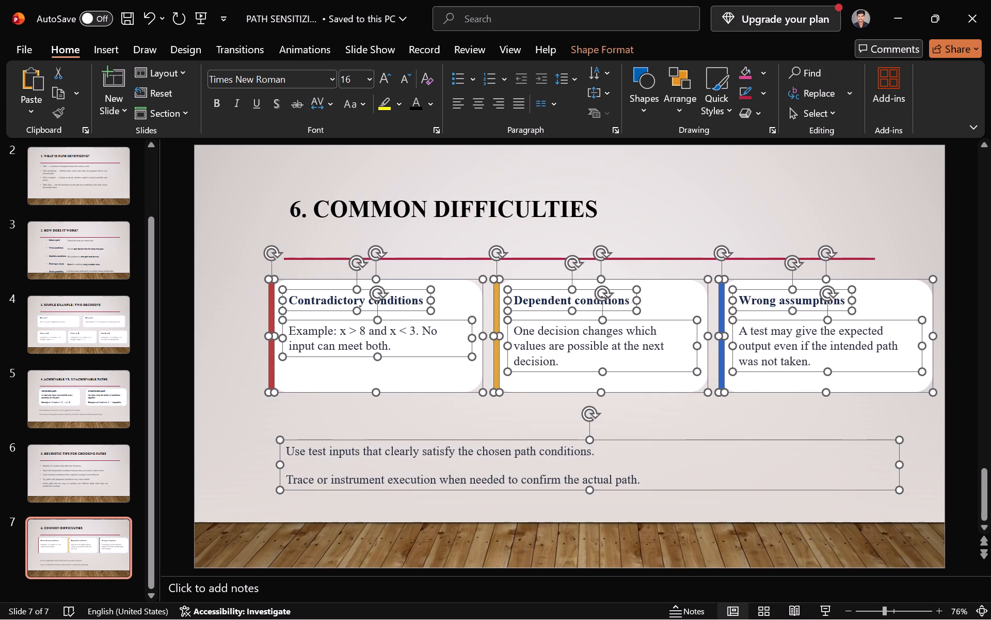
pyautogui.click(416, 101)
pyautogui.click(229, 298)
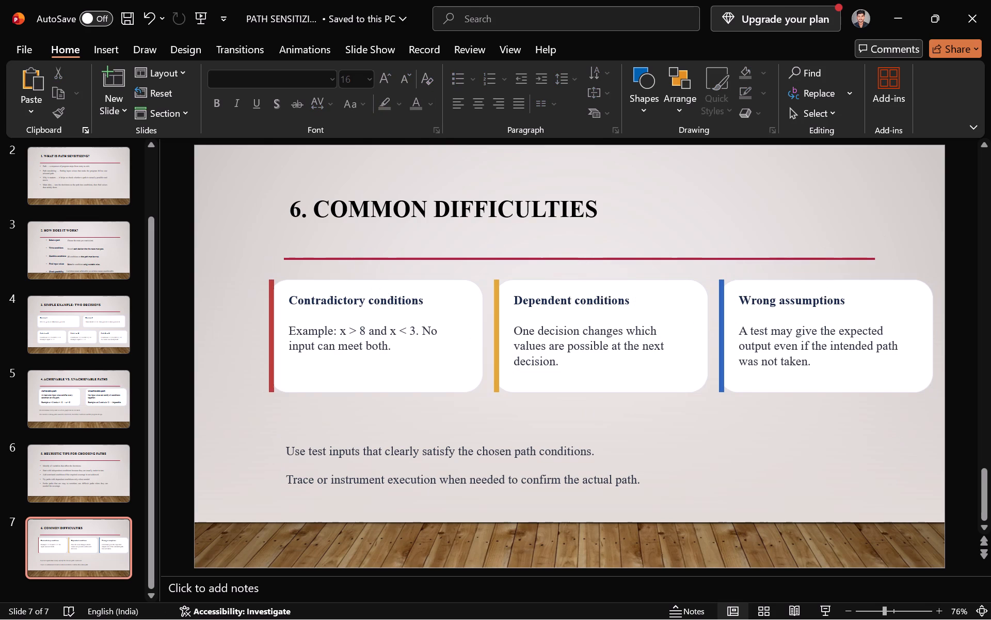
# Delete the red, yellow and blue accent bars from the edges of the three cards on slide 7.
pyautogui.click(270, 300)
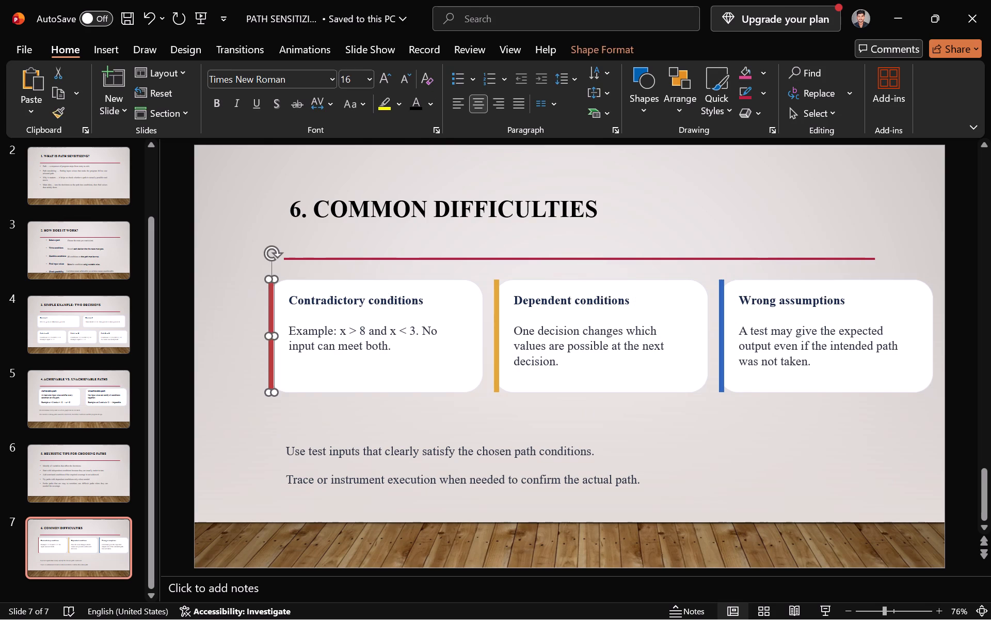
pyautogui.press('BackSpace')
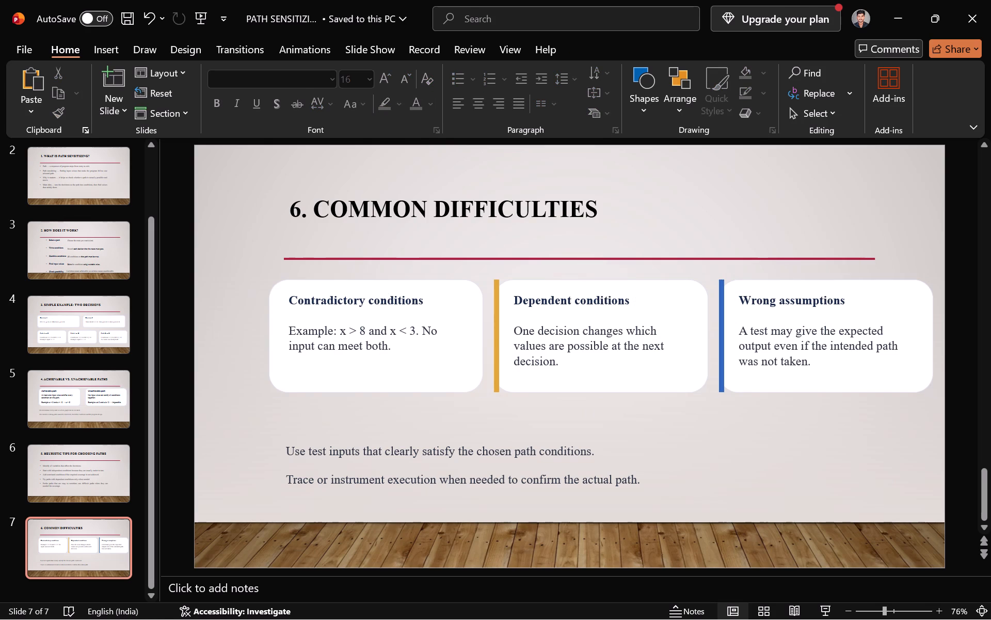
pyautogui.click(497, 331)
pyautogui.press('BackSpace')
pyautogui.click(717, 317)
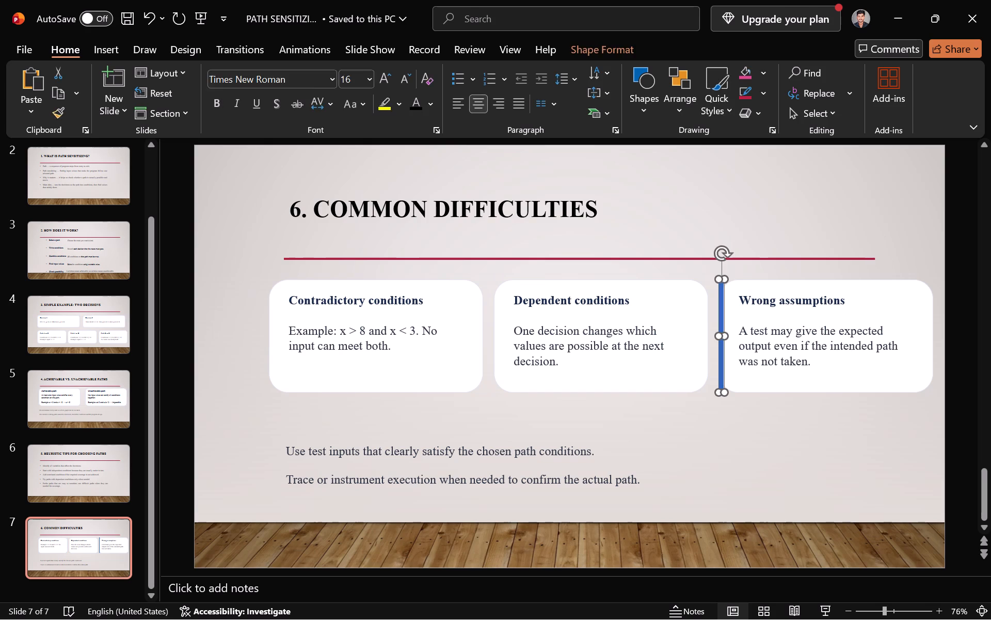
pyautogui.press('BackSpace')
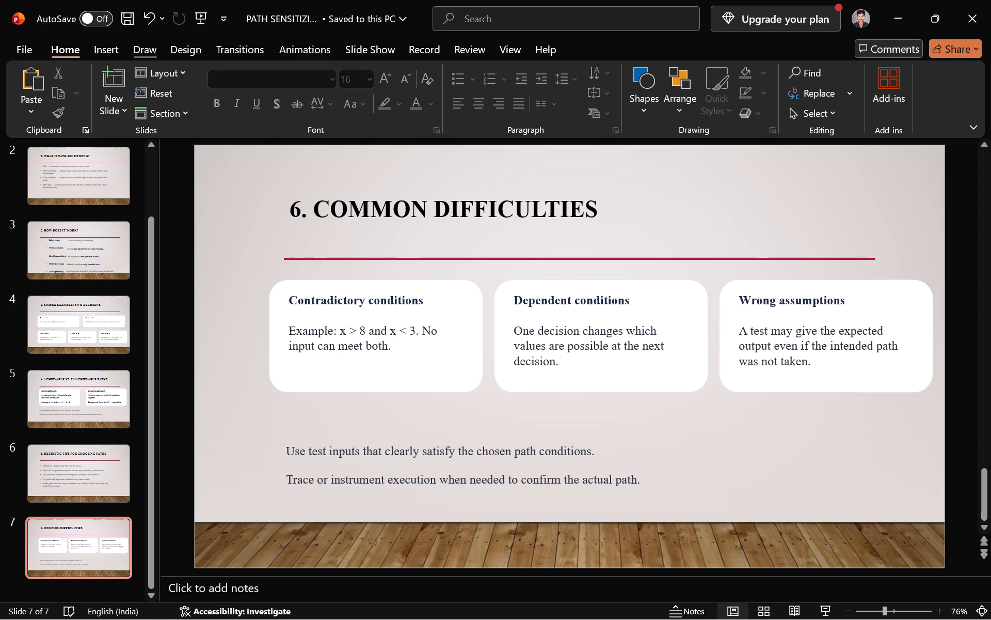
# Add a new slide with the Title Only layout after slide 7.
pyautogui.click(121, 100)
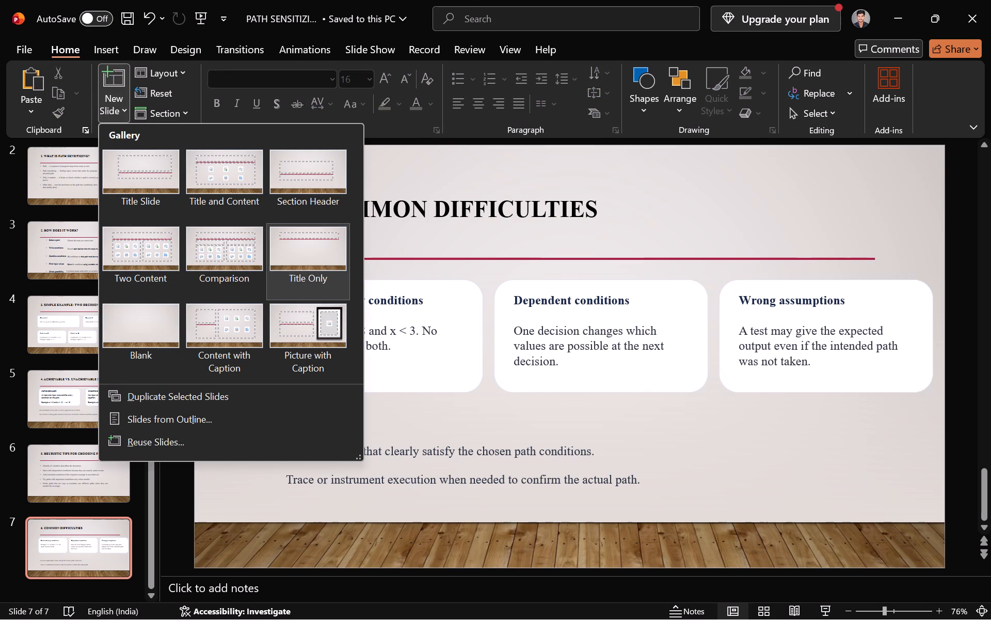
pyautogui.click(324, 230)
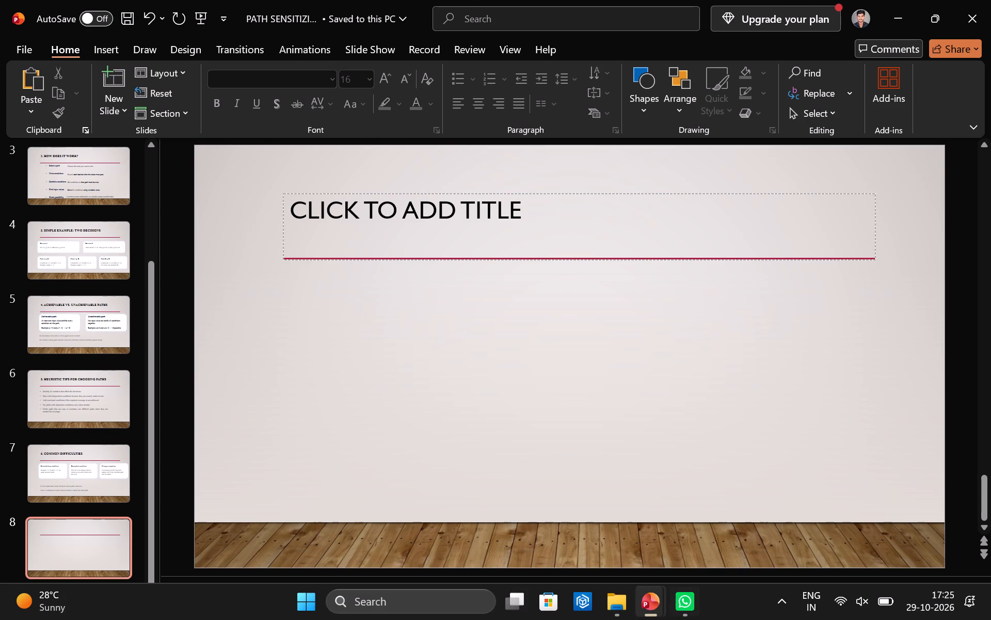
# Copy the five summary points with their teal dots from Path_Sensitizing slide 8, and place them under the title line on PATH SENSITIZING slide 8.
pyautogui.click(709, 499)
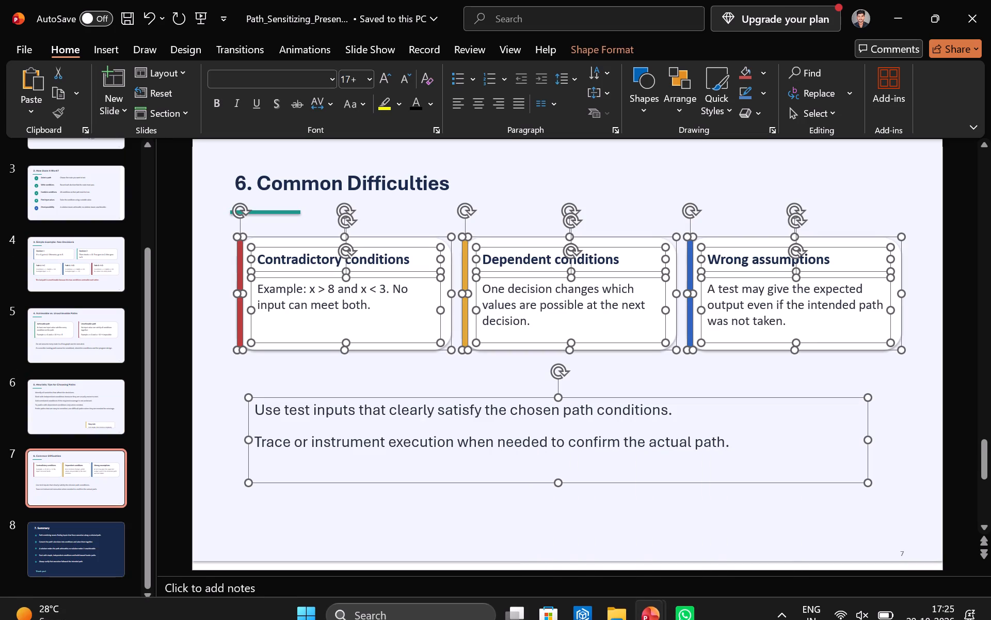
pyautogui.click(60, 536)
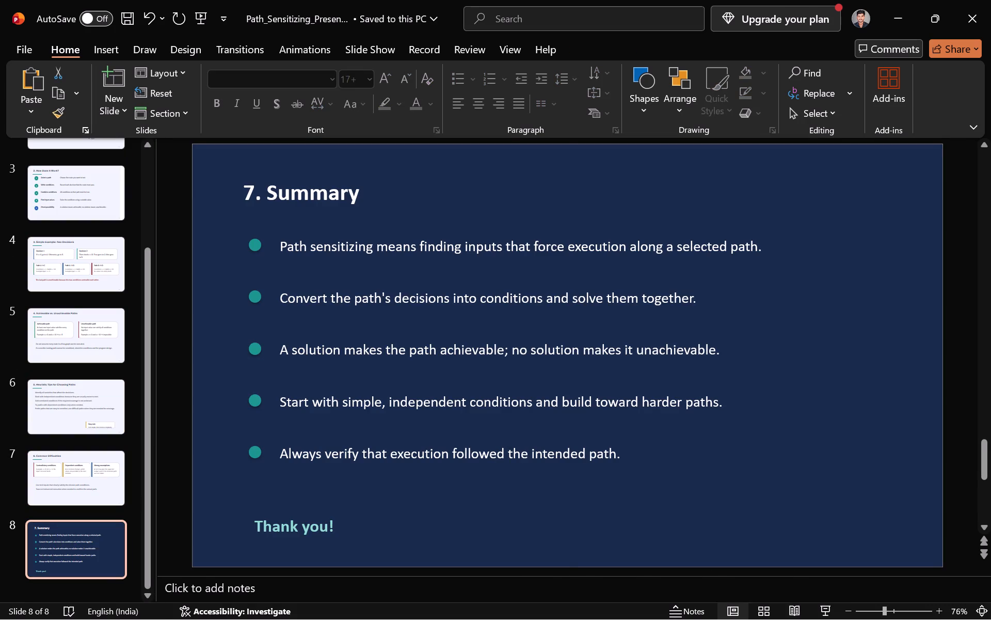
pyautogui.click(381, 319)
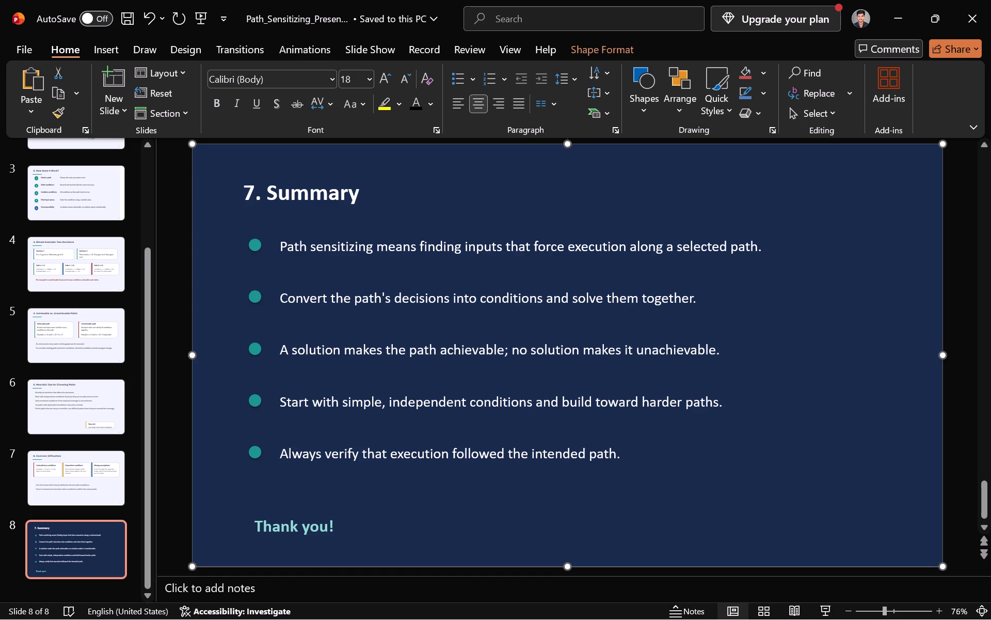
pyautogui.click(732, 495)
pyautogui.moveTo(175, 456); pyautogui.dragTo(383, 508)
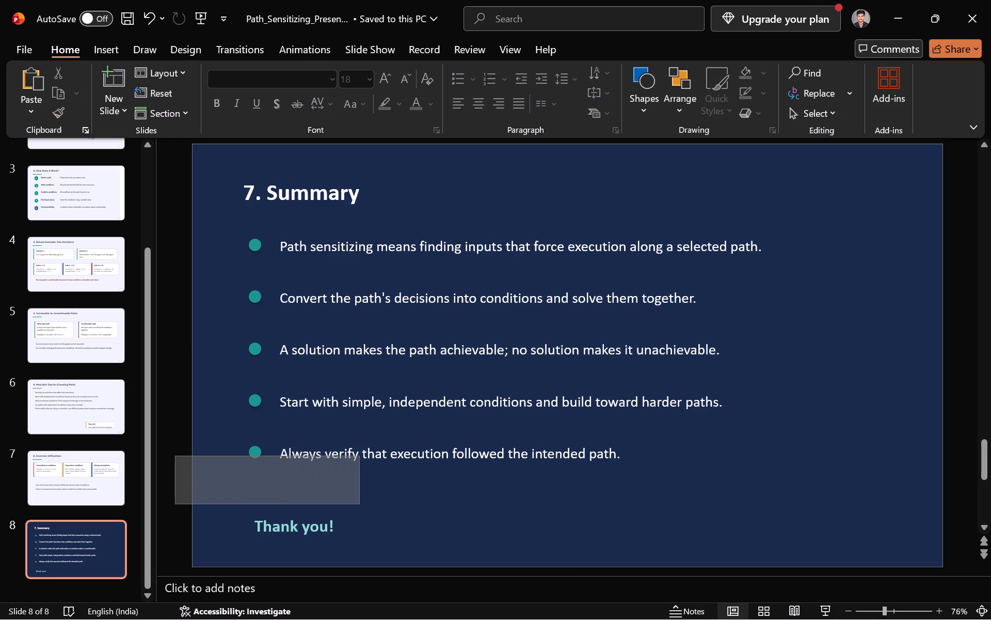
pyautogui.moveTo(383, 508); pyautogui.dragTo(513, 456)
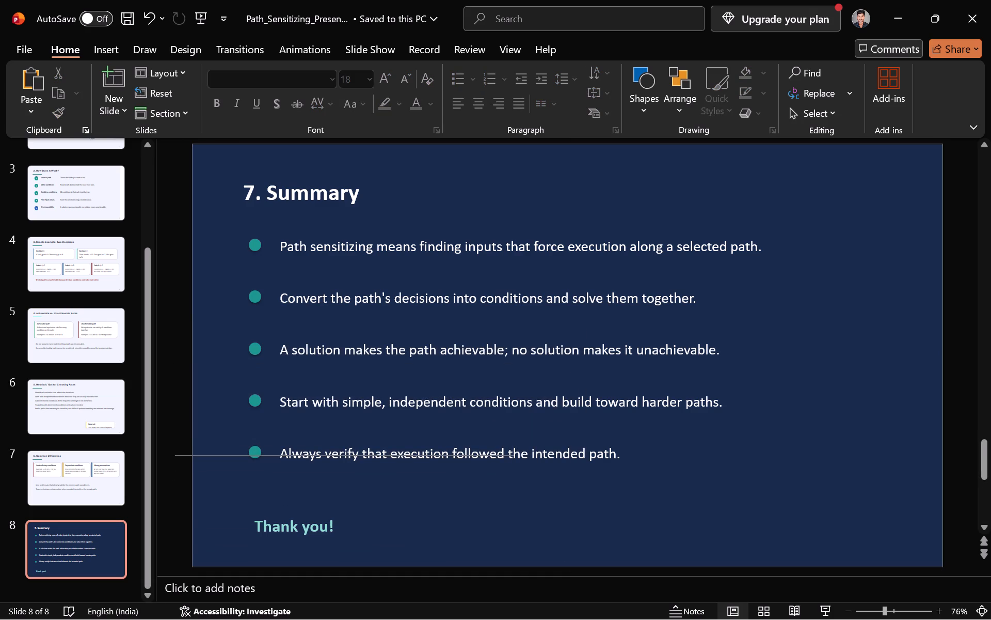
pyautogui.moveTo(176, 478); pyautogui.dragTo(683, 298)
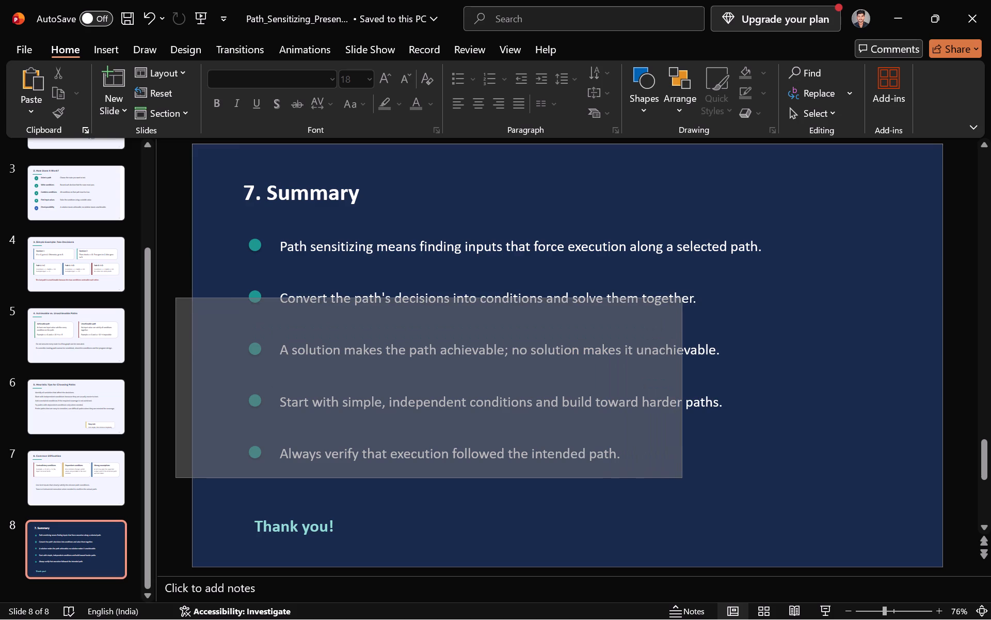
pyautogui.moveTo(683, 298); pyautogui.dragTo(780, 223)
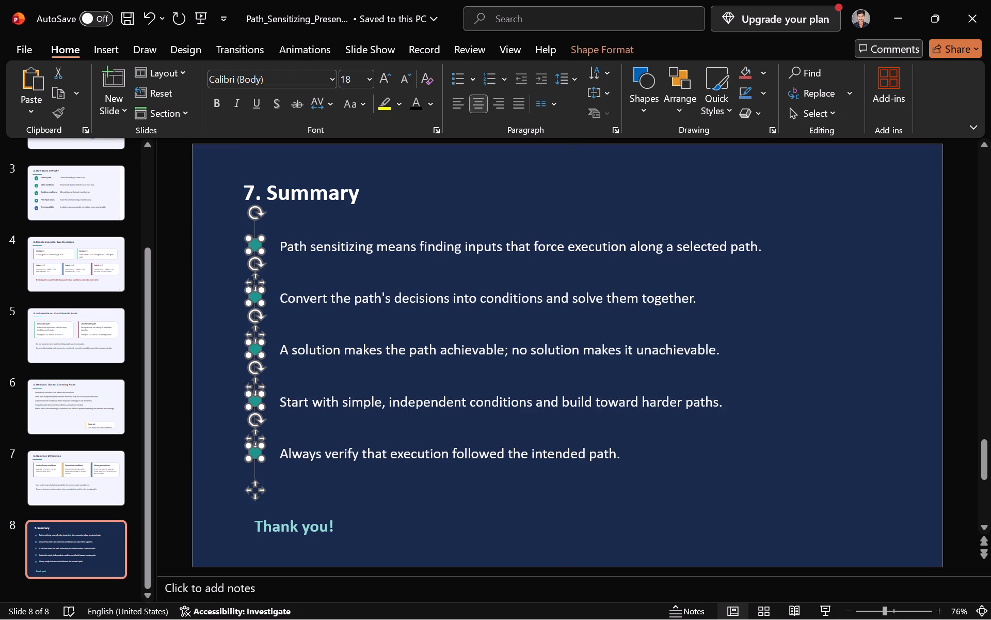
pyautogui.click(694, 493)
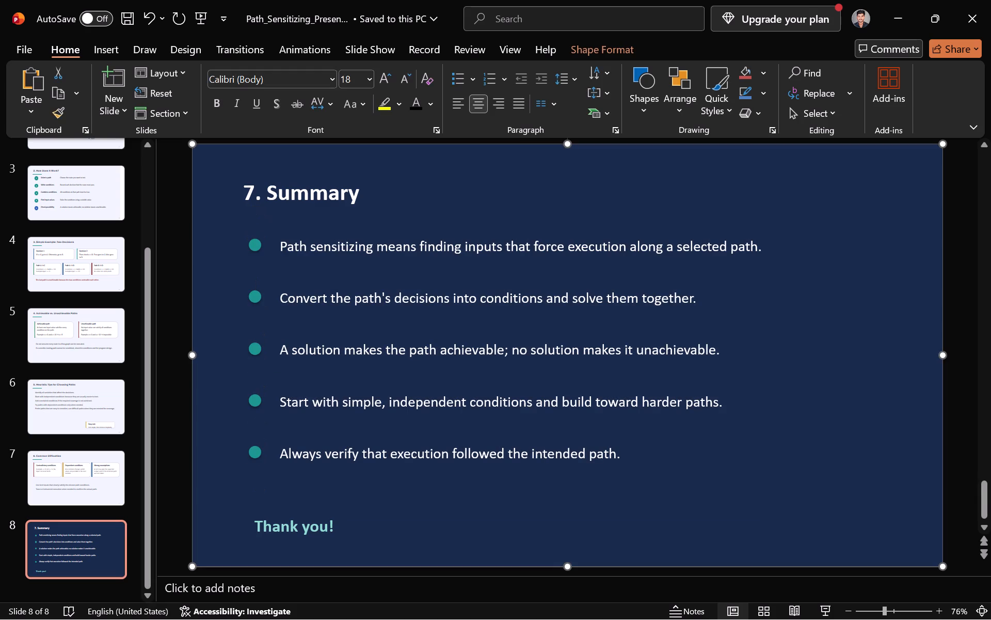
pyautogui.moveTo(954, 479); pyautogui.dragTo(258, 295)
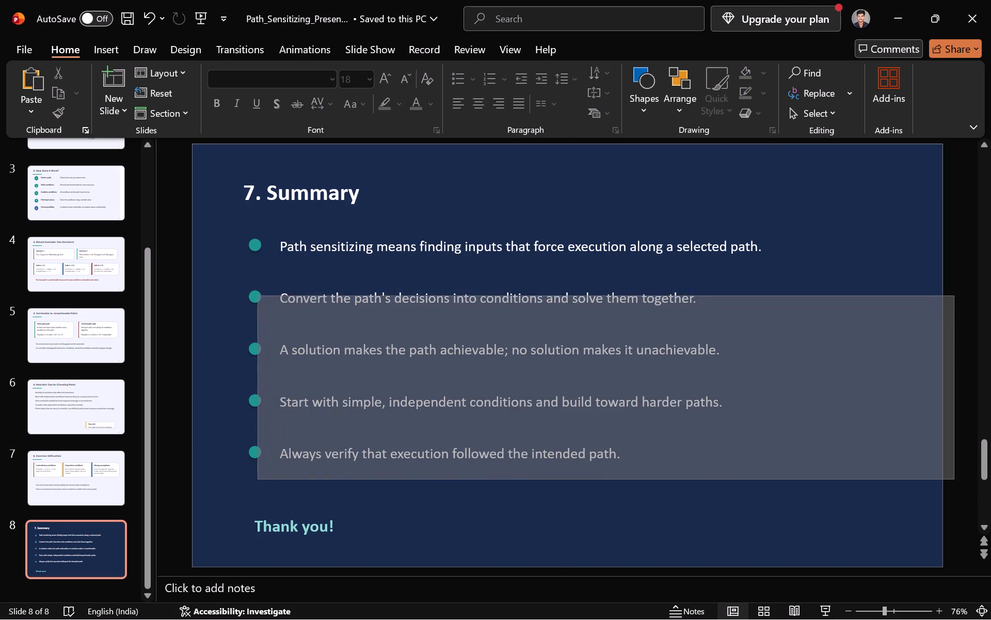
pyautogui.moveTo(258, 295); pyautogui.dragTo(244, 219)
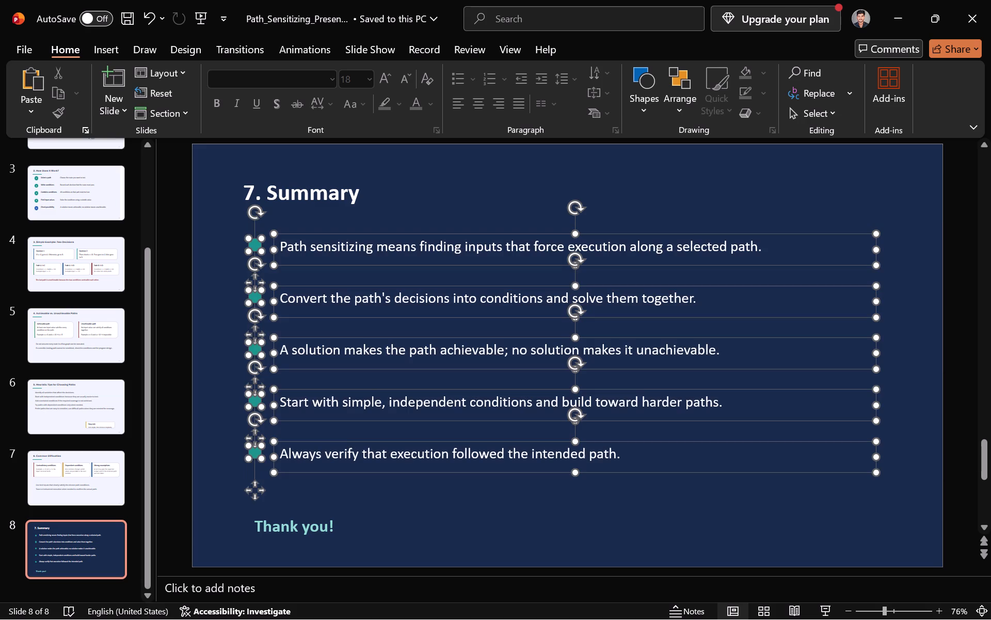
pyautogui.hotkey('ctrl', 'c')
pyautogui.click(596, 525)
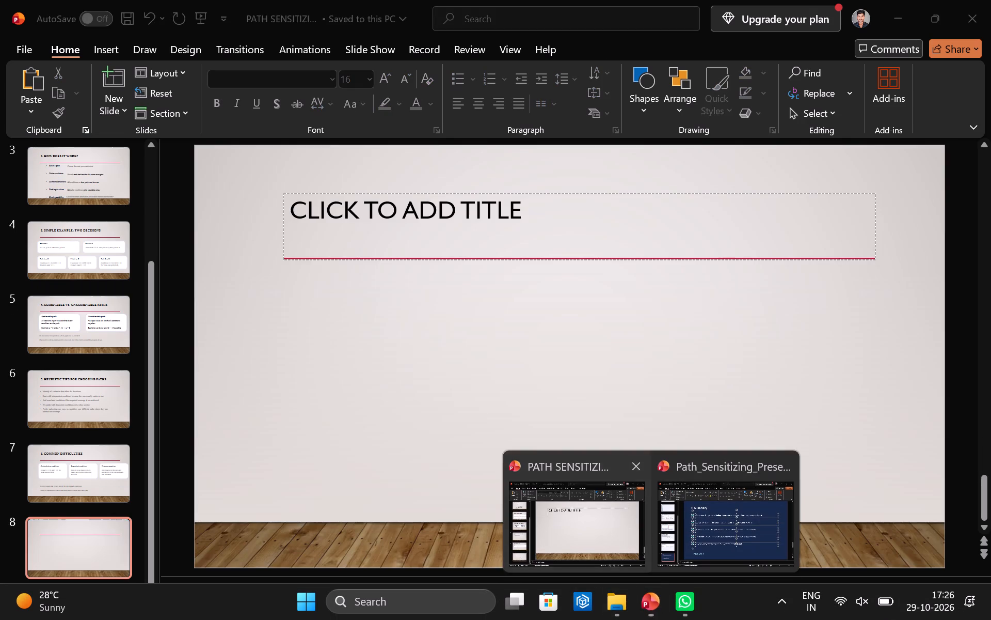
pyautogui.click(417, 363)
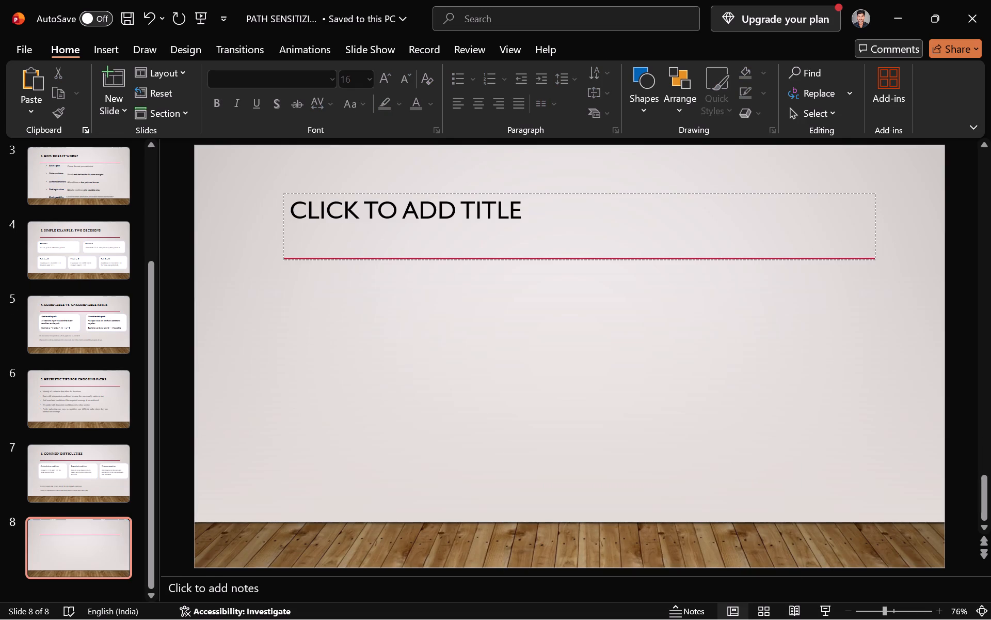
pyautogui.hotkey('ctrl', 'v')
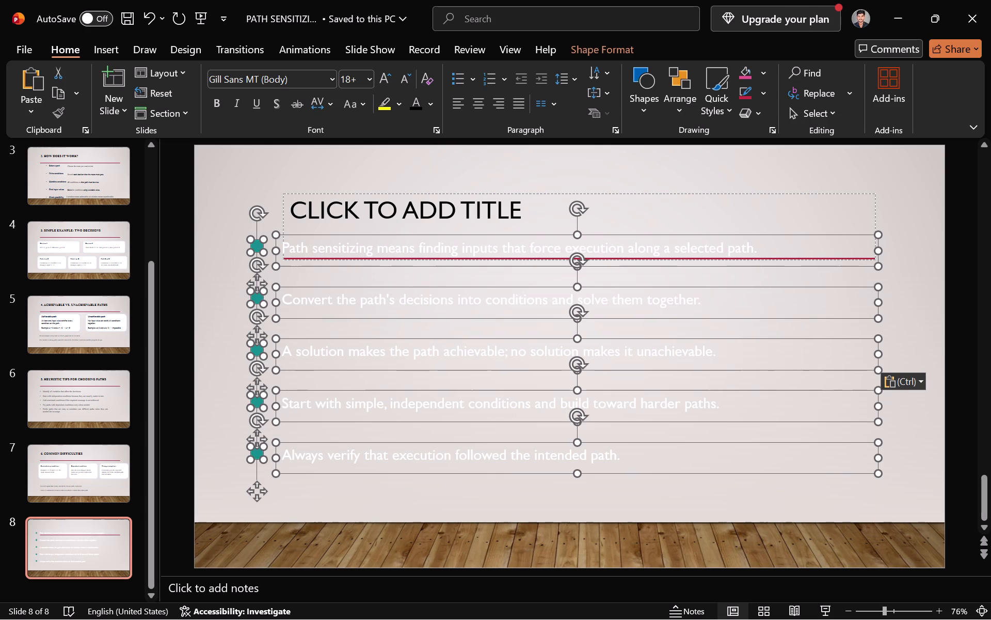
pyautogui.moveTo(736, 471); pyautogui.dragTo(777, 503)
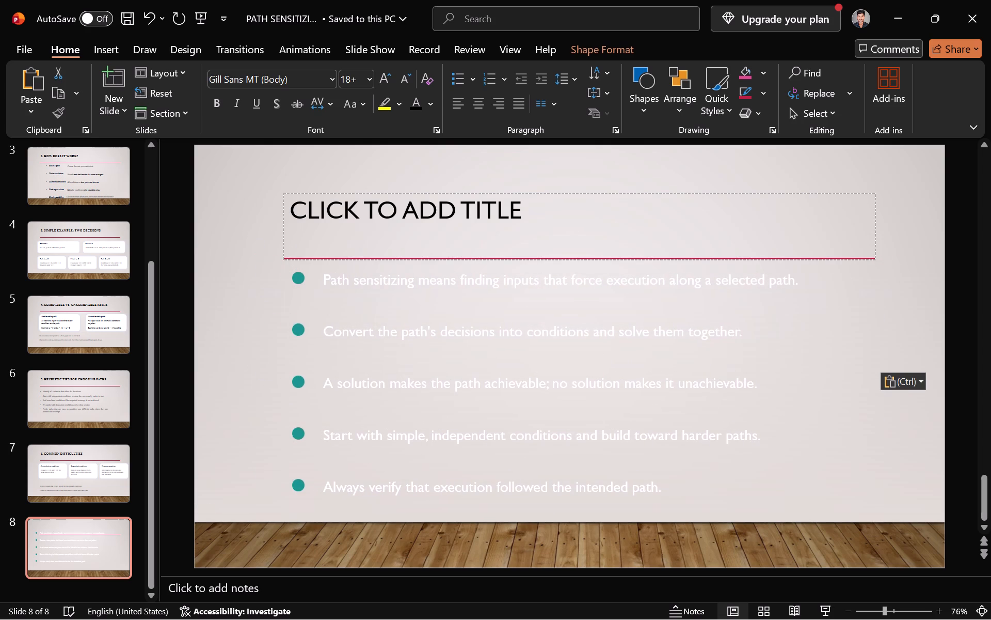
pyautogui.moveTo(777, 503); pyautogui.dragTo(773, 507)
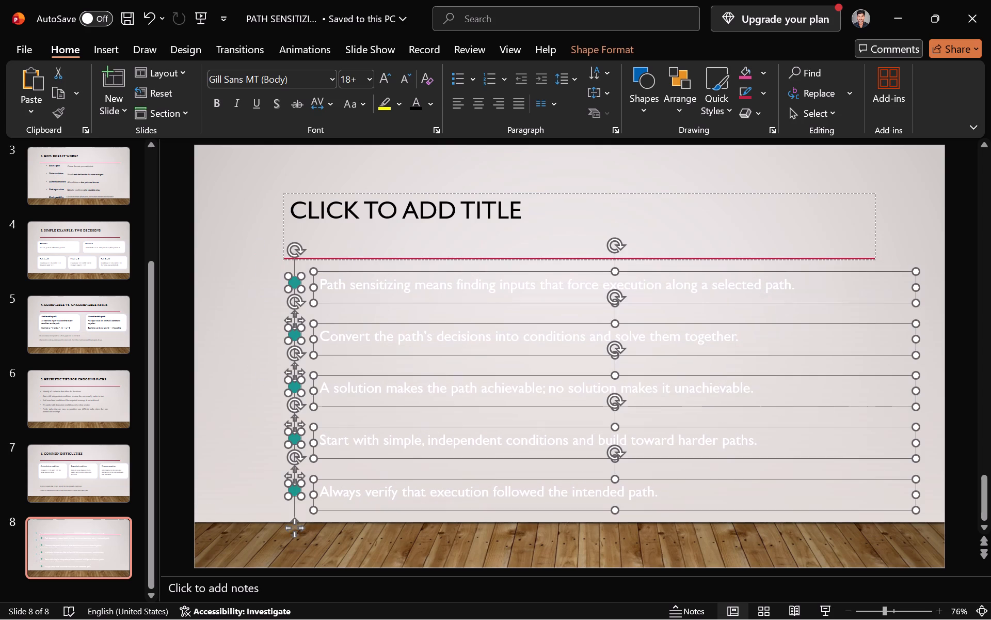
# Format the five pasted points in Times New Roman, size 20, with the darkest shade under the black theme colour.
pyautogui.click(298, 84)
pyautogui.write('times')
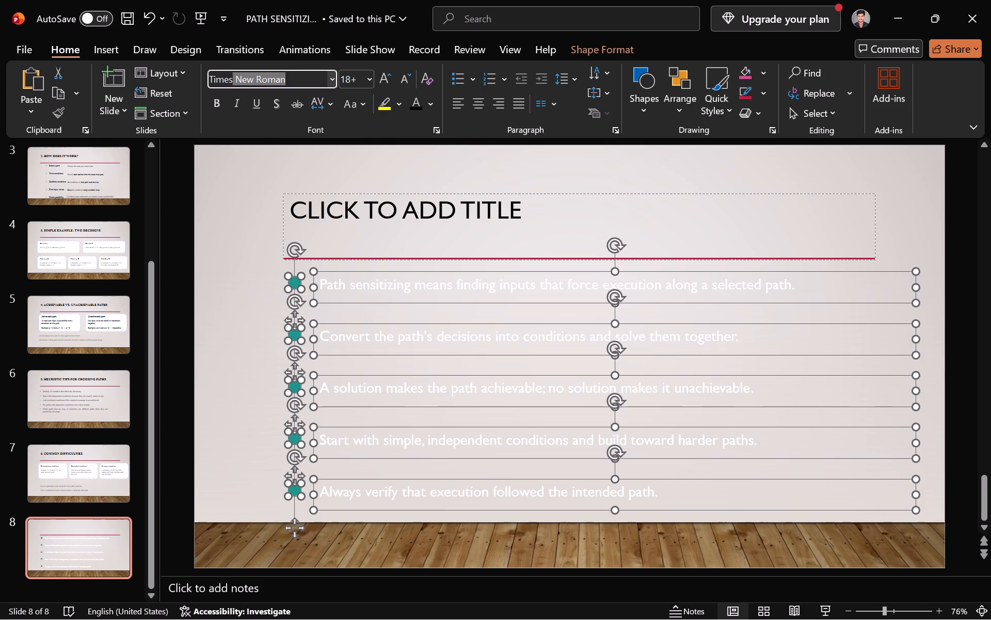
pyautogui.press('Return')
pyautogui.click(361, 83)
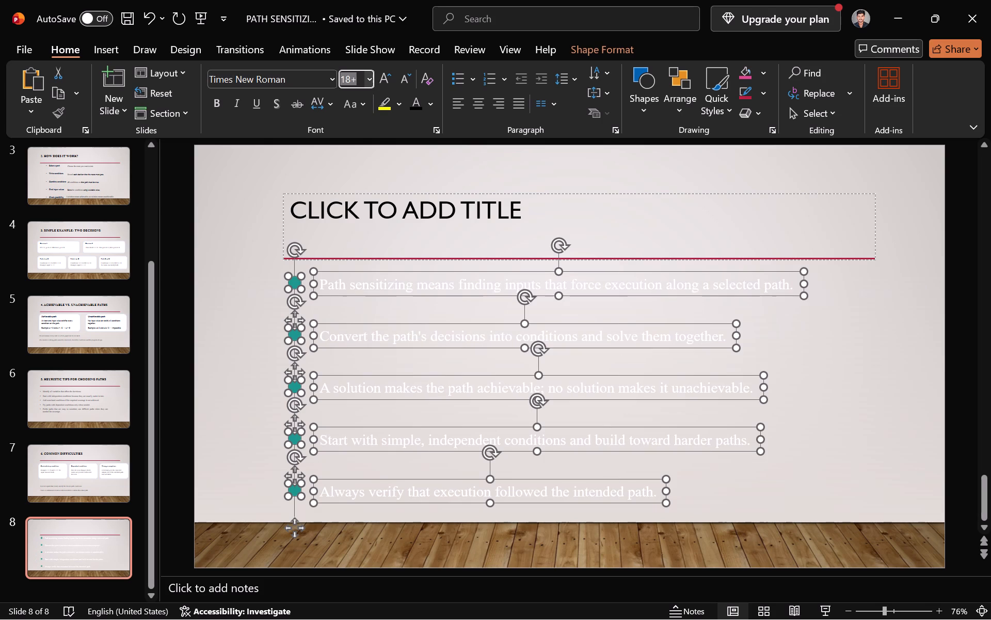
pyautogui.write('20')
pyautogui.press('Return')
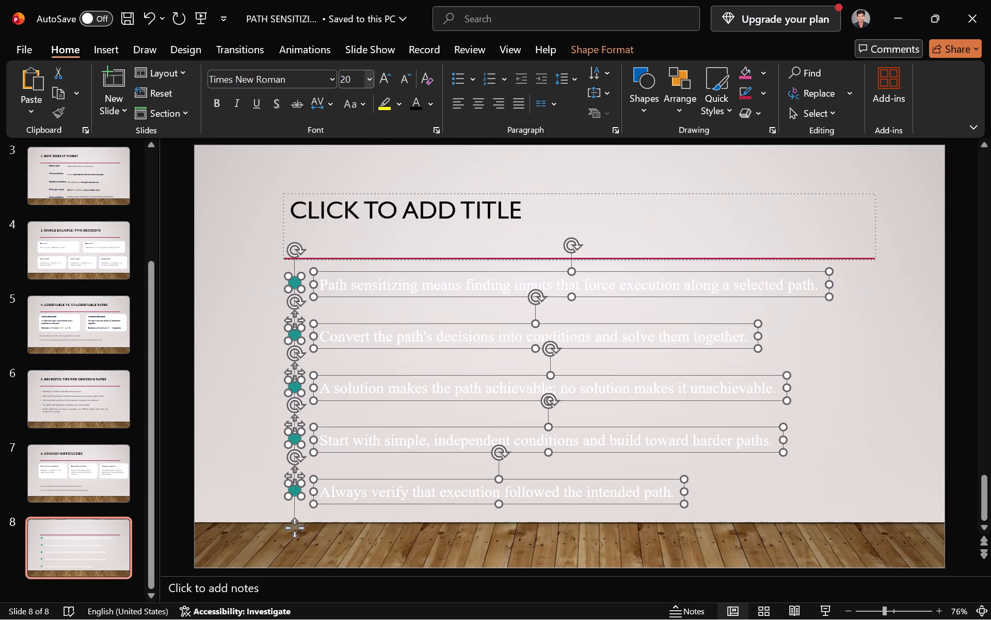
pyautogui.click(424, 99)
pyautogui.click(415, 100)
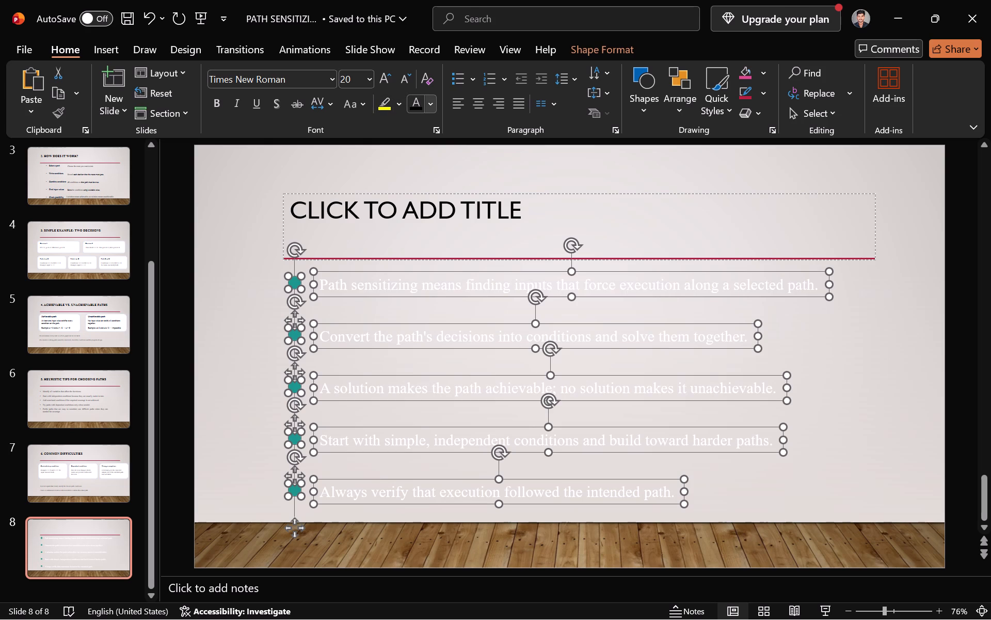
pyautogui.click(433, 102)
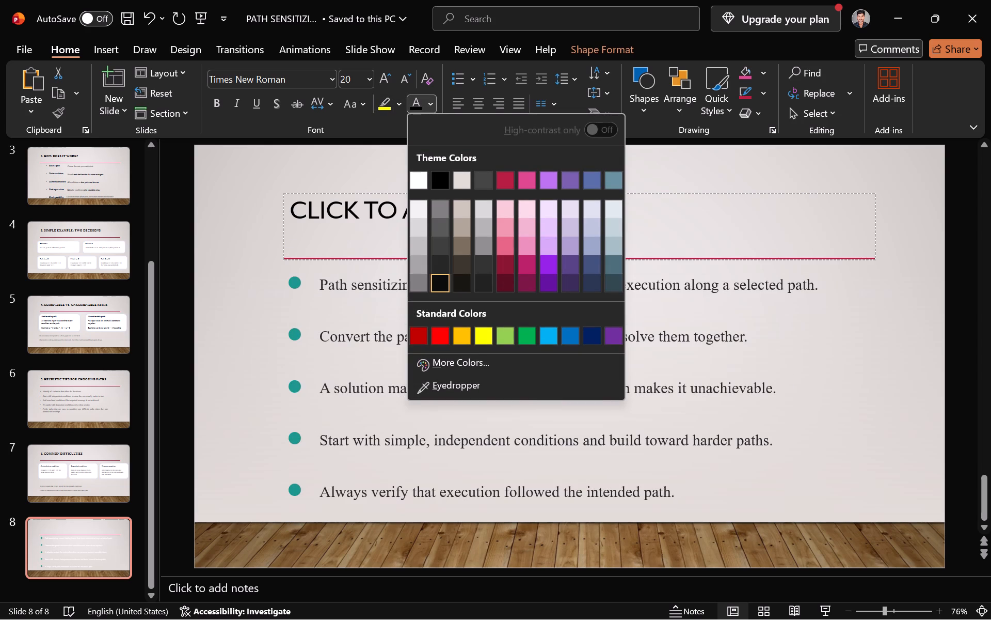
pyautogui.click(444, 280)
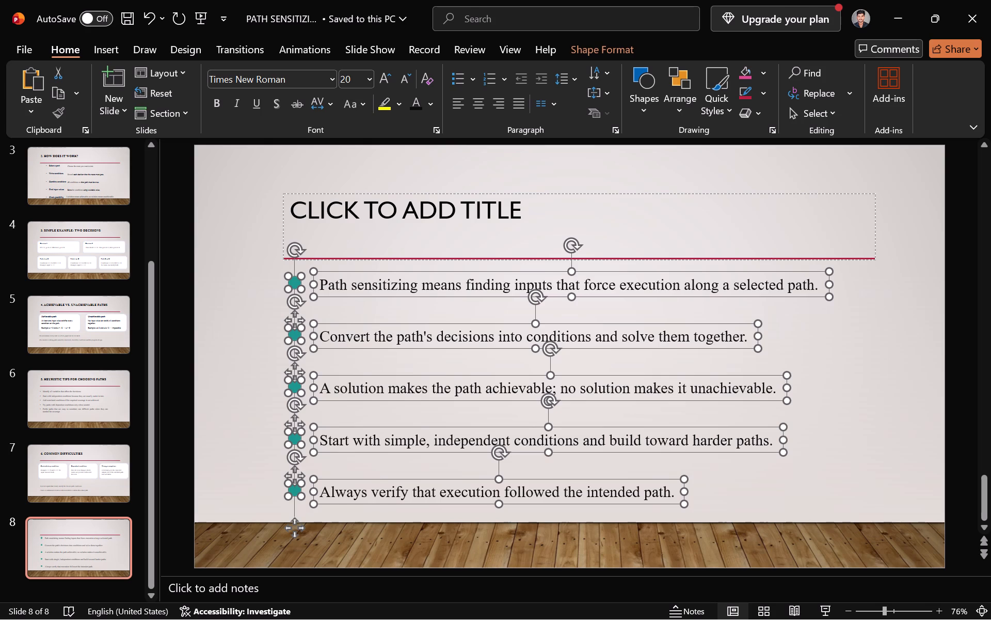
# Add round bullets to the five points and shift them left so the bullets line up with the title's left edge.
pyautogui.click(470, 74)
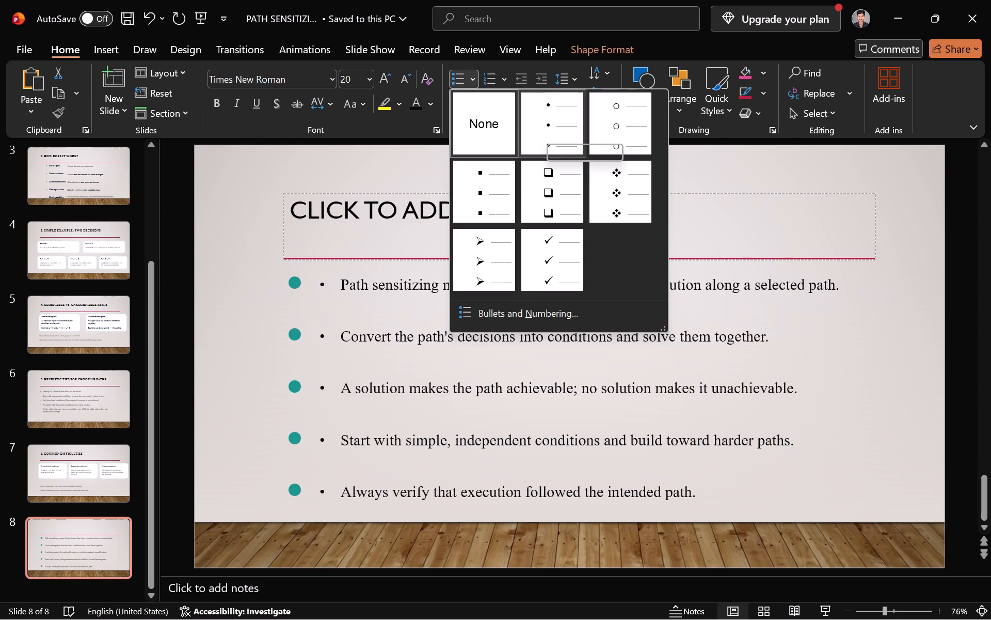
pyautogui.click(547, 128)
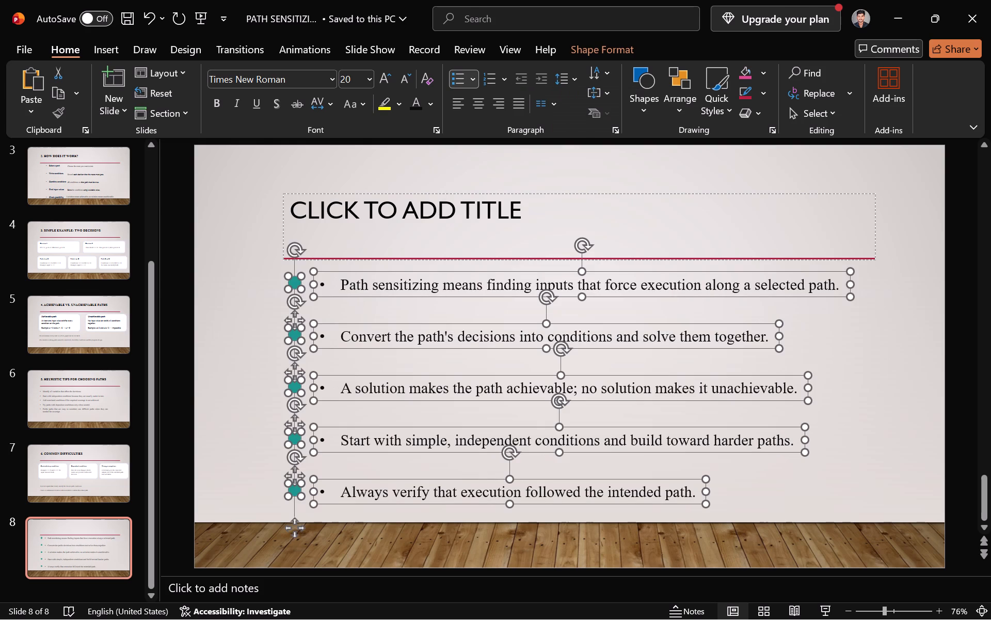
pyautogui.moveTo(489, 271); pyautogui.dragTo(468, 270)
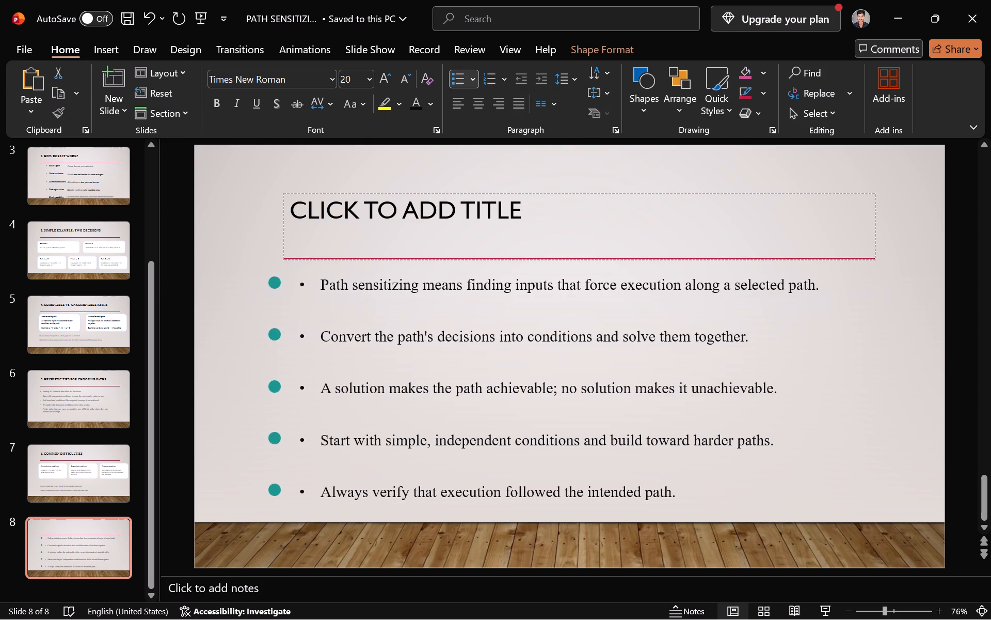
pyautogui.moveTo(468, 270); pyautogui.dragTo(462, 269)
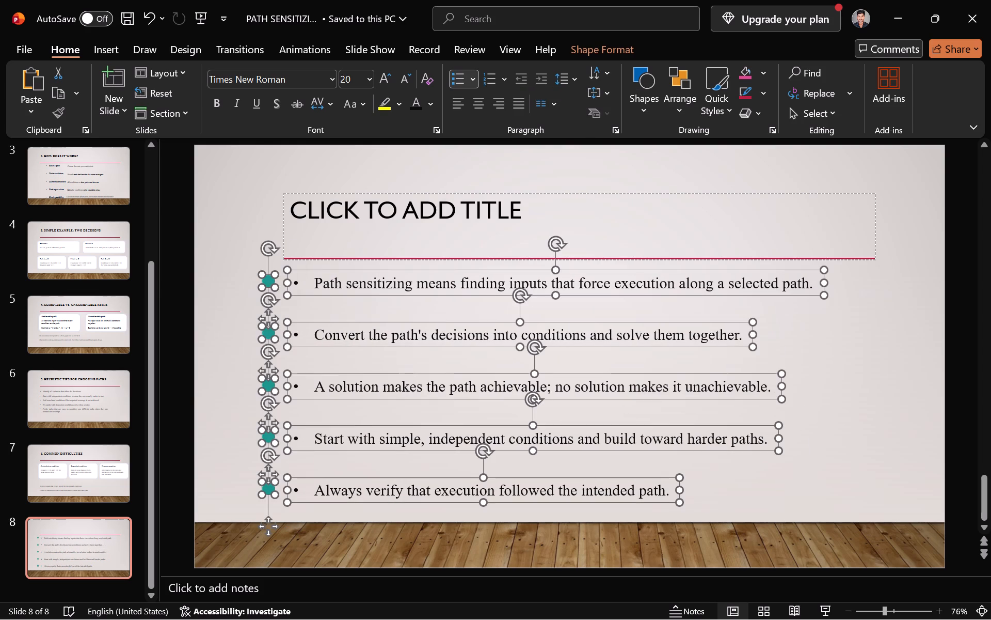
# Delete the five teal dots beside the bulleted points on slide 8.
pyautogui.click(231, 281)
pyautogui.click(263, 280)
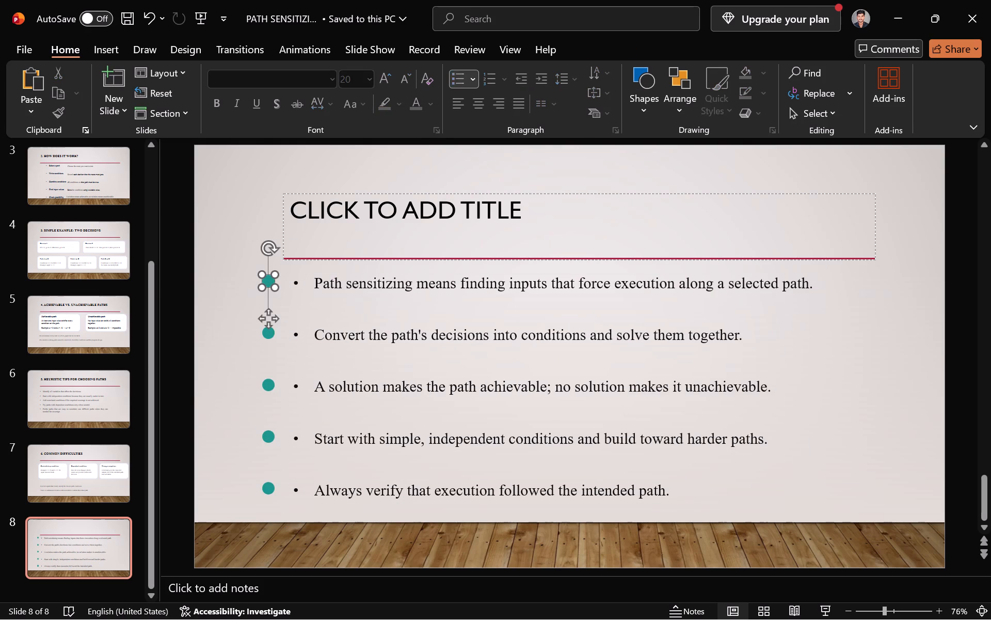
pyautogui.press('BackSpace')
pyautogui.click(266, 324)
pyautogui.press('BackSpace')
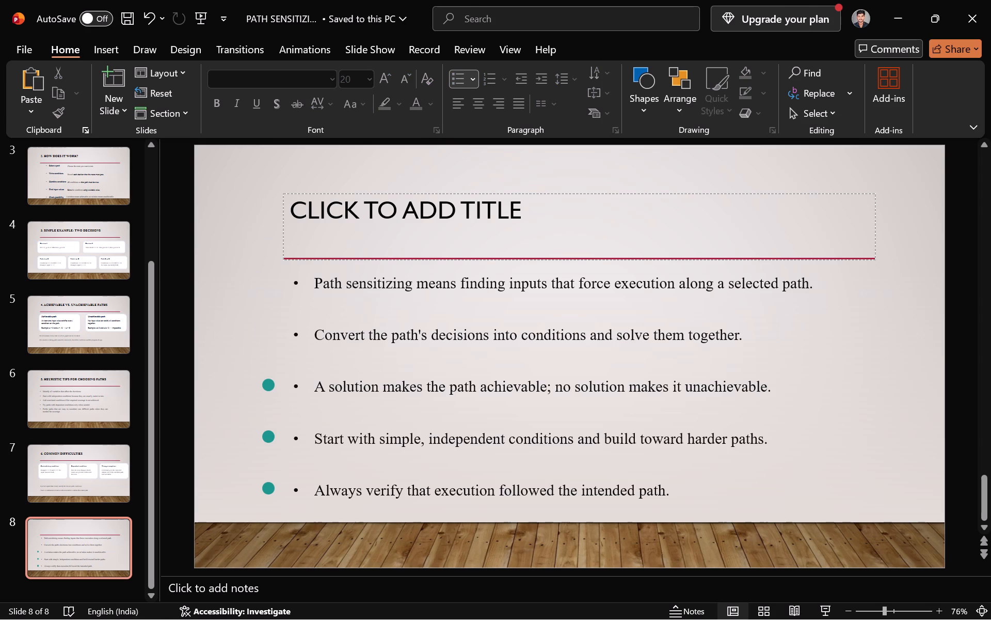
pyautogui.click(267, 381)
pyautogui.press('BackSpace')
pyautogui.click(263, 429)
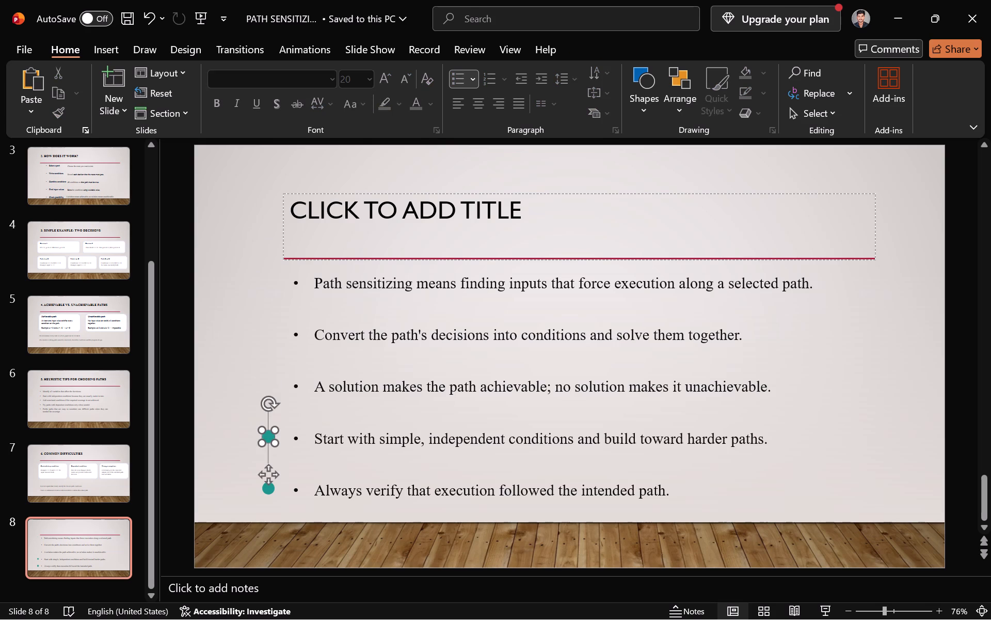
pyautogui.press('BackSpace')
pyautogui.click(269, 489)
pyautogui.press('BackSpace')
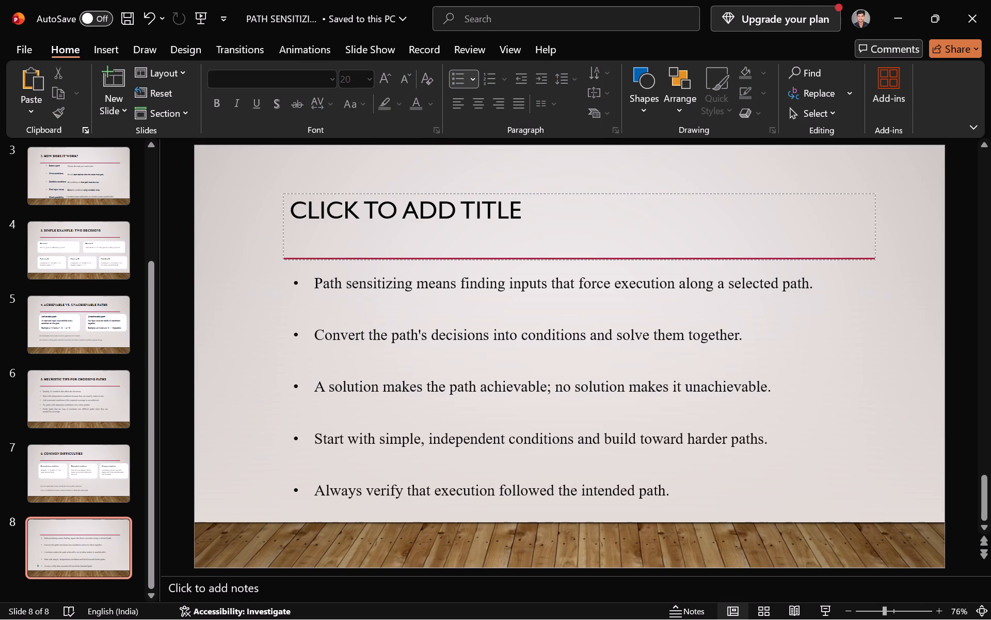
# Enter CONCLUSION as the title of slide 8.
pyautogui.click(351, 241)
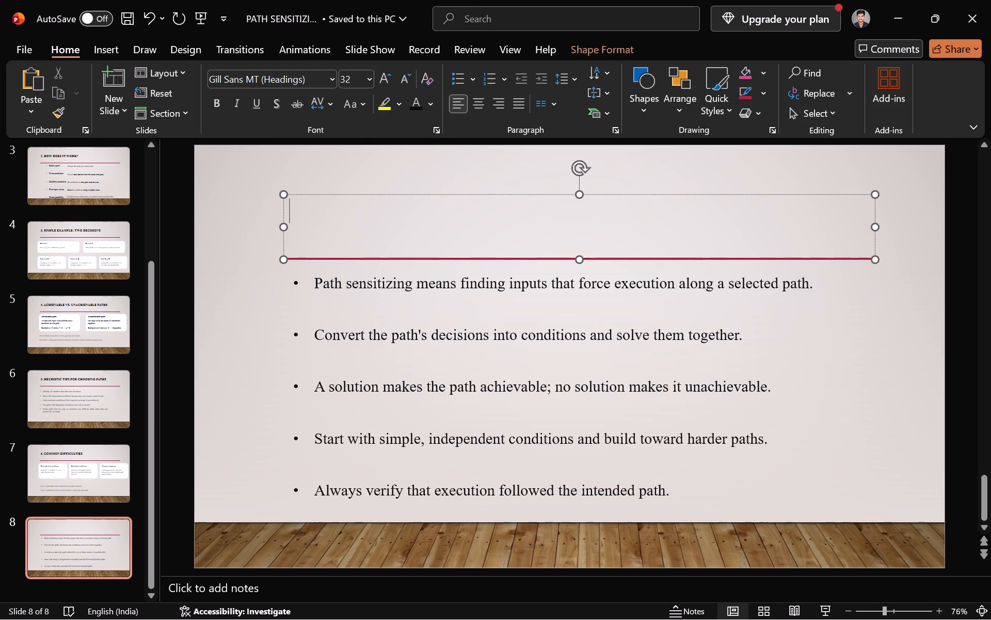
pyautogui.write('CONCLUSI')
pyautogui.press('BackSpace')
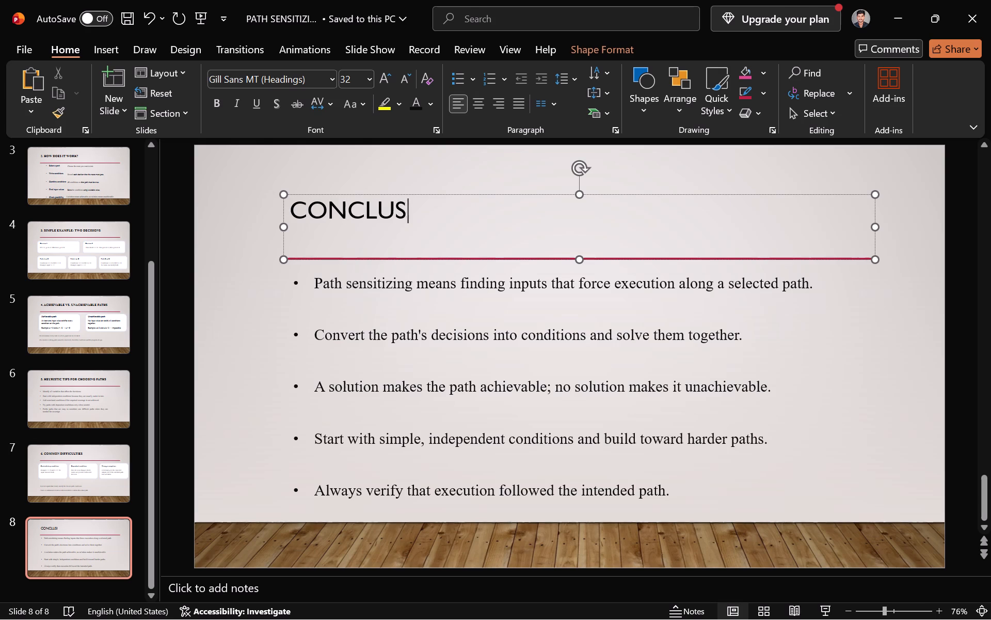
pyautogui.write('ION')
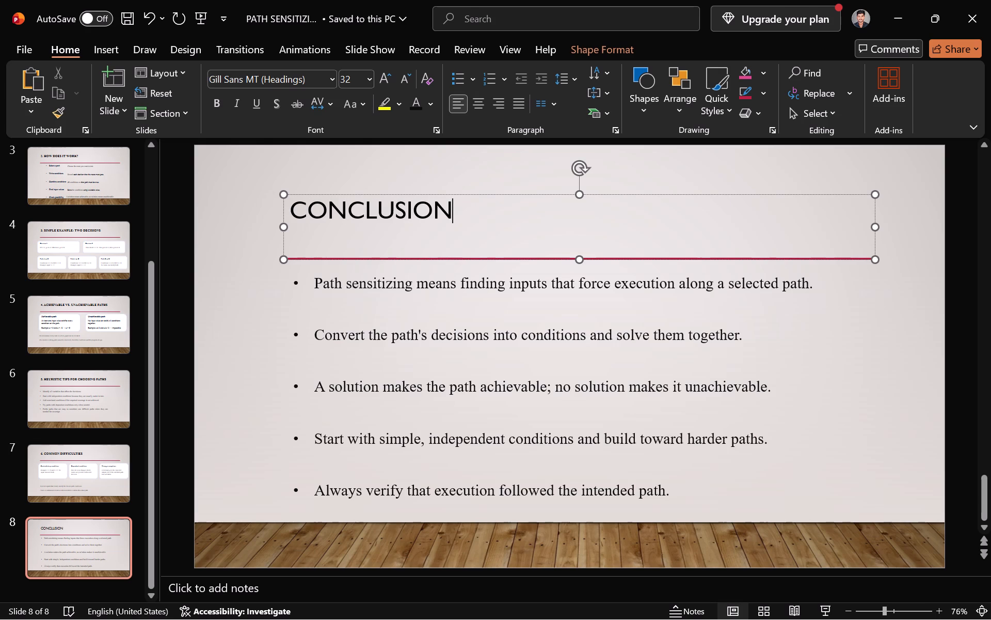
# Format the CONCLUSION title on slide 8 in bold Times New Roman, size 30, with the last-used font colour.
pyautogui.hotkey('ctrl', 'a')
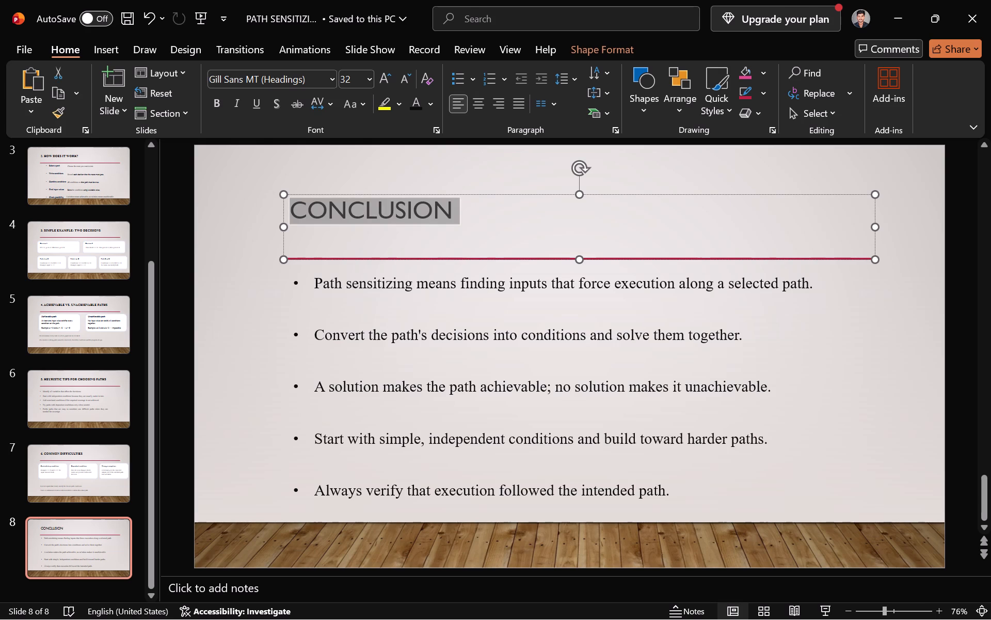
pyautogui.click(311, 79)
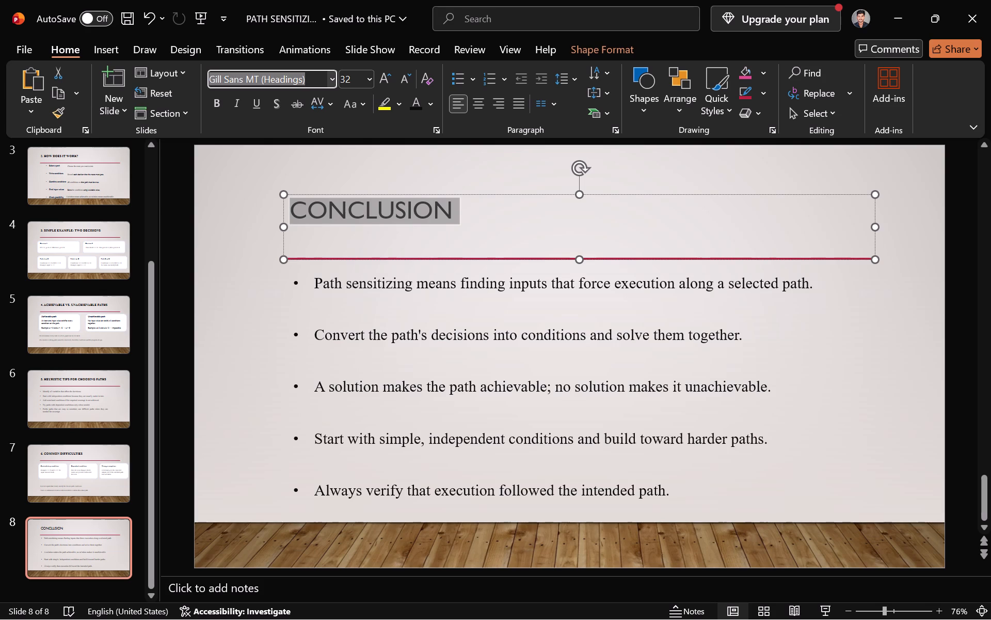
pyautogui.write('TIMES')
pyautogui.press('Return')
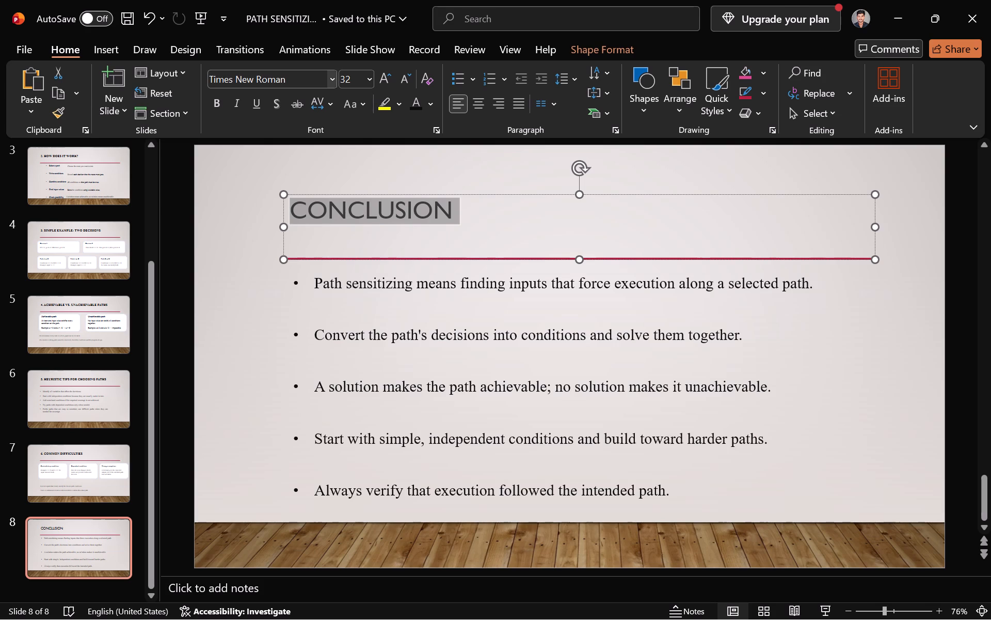
pyautogui.click(356, 78)
pyautogui.write('39')
pyautogui.press('BackSpace')
pyautogui.press('0')
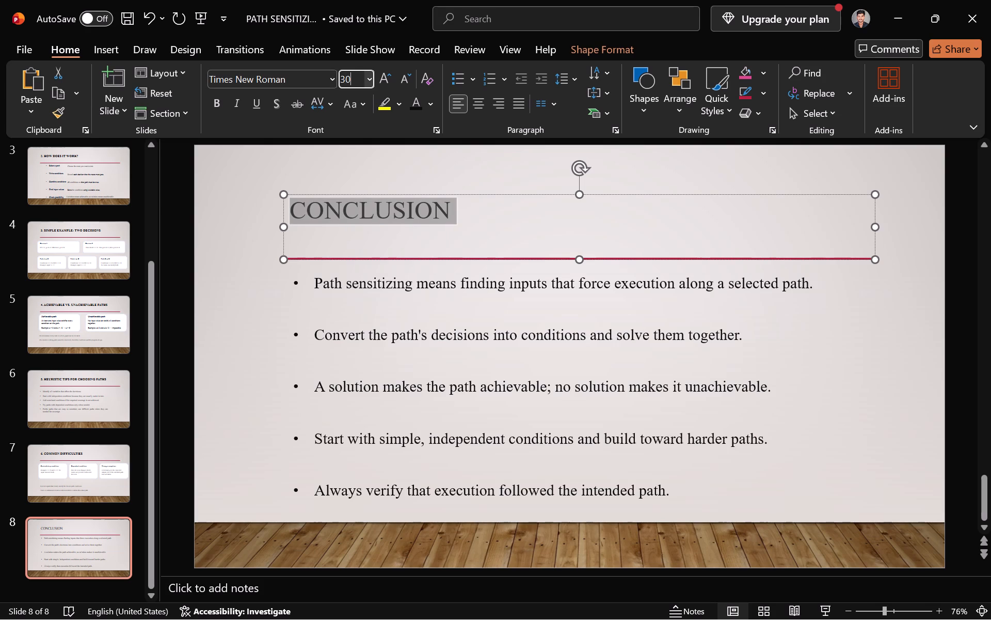
pyautogui.press('Return')
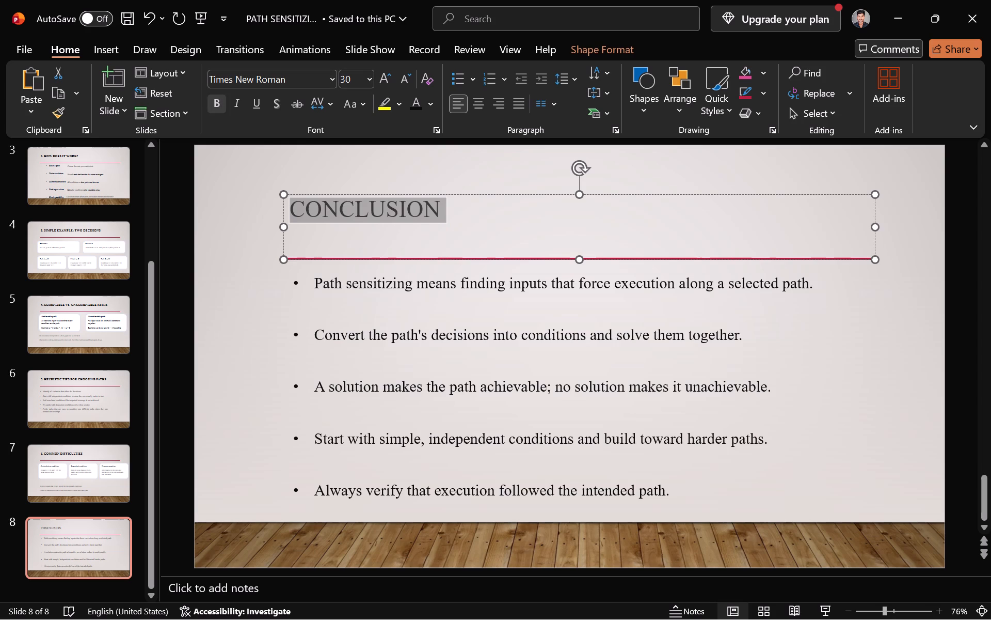
pyautogui.click(216, 104)
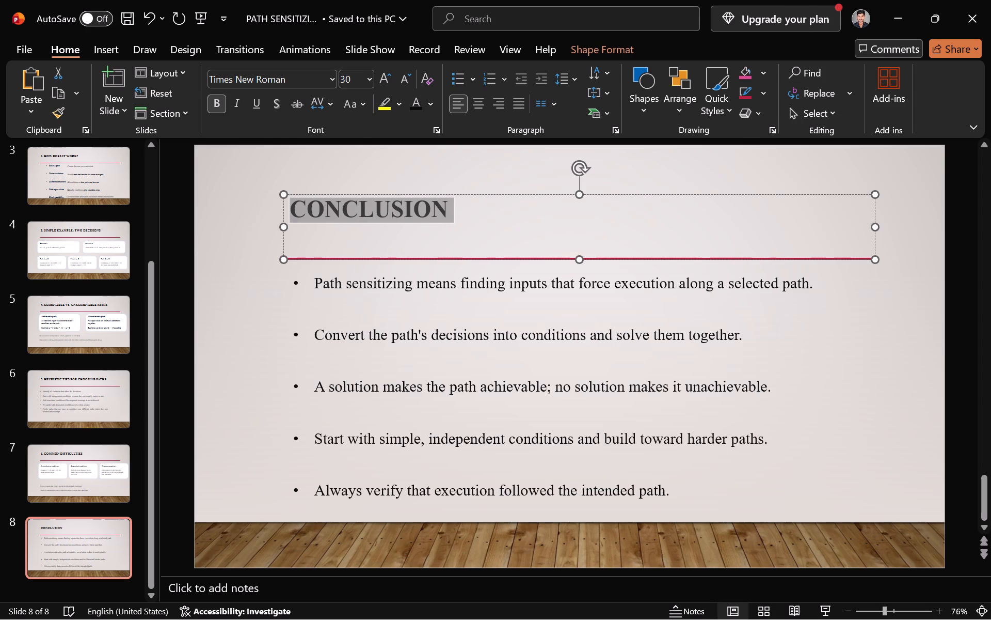
pyautogui.click(418, 100)
# Add a blank slide after the conclusion and place a text box reading THANK YOU near its middle.
pyautogui.click(127, 112)
pyautogui.click(141, 335)
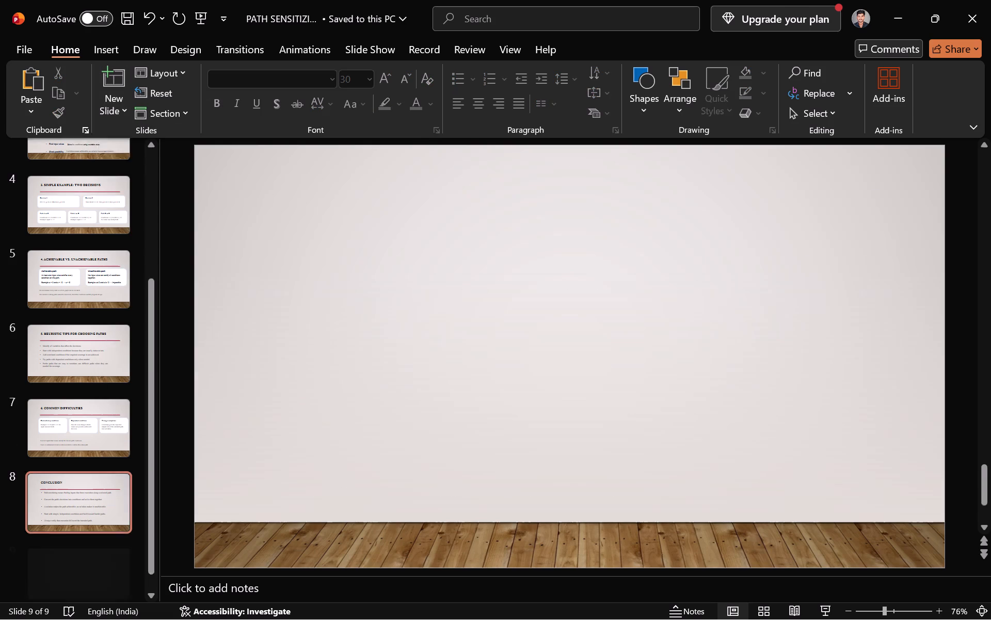
pyautogui.click(120, 50)
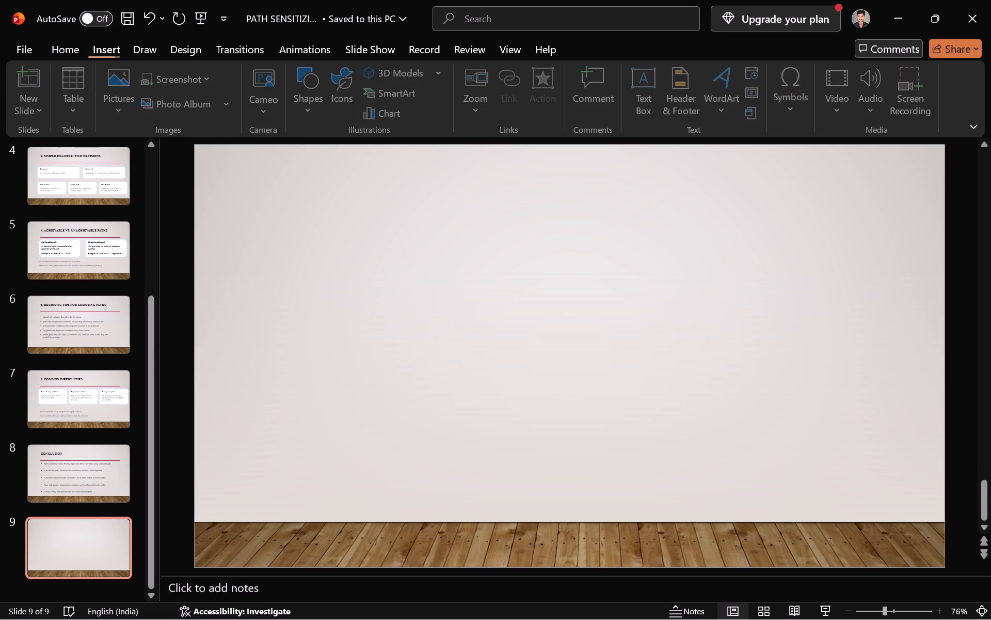
pyautogui.click(647, 80)
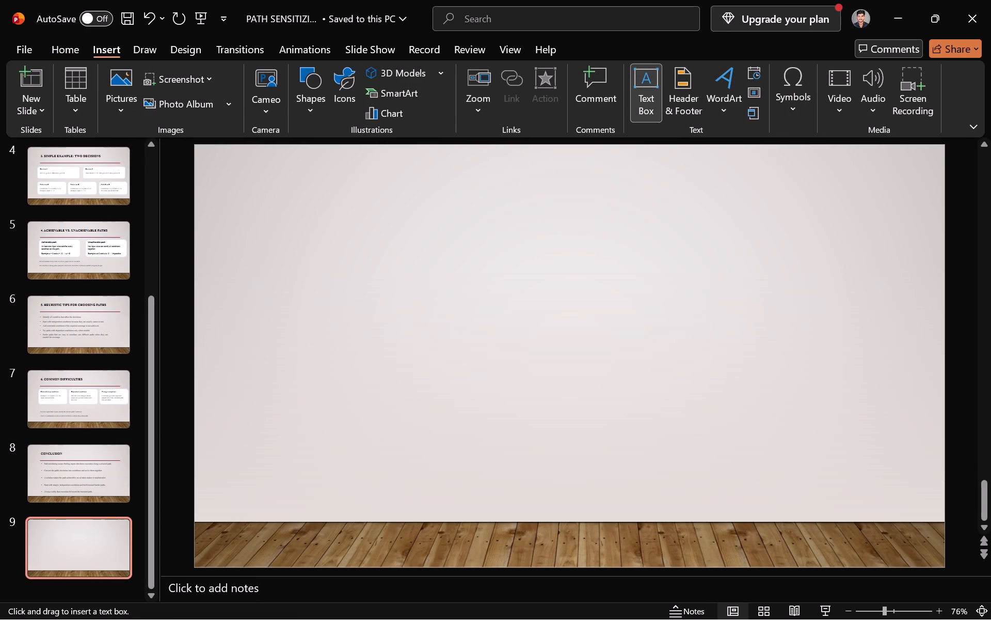
pyautogui.click(536, 317)
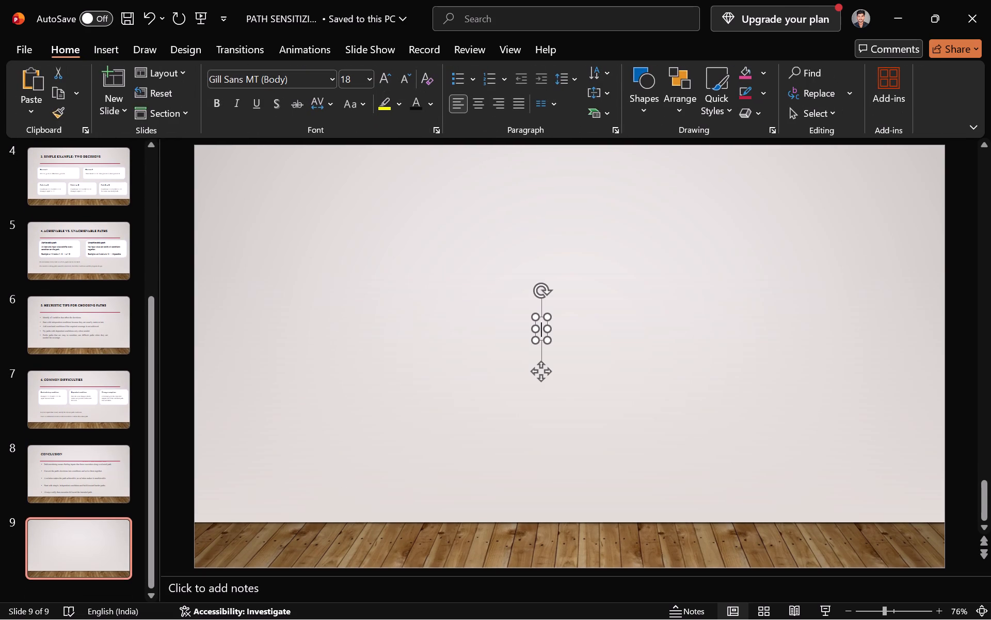
pyautogui.write('THANK YOU')
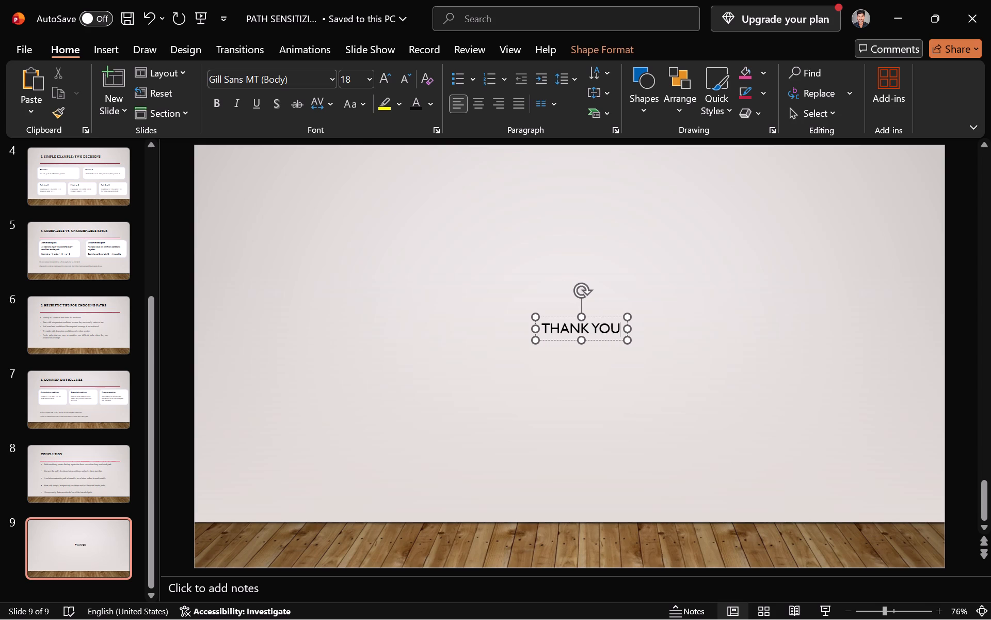
# Format the THANK YOU text as justified, bold Times New Roman at size 50.
pyautogui.hotkey('ctrl', 'a')
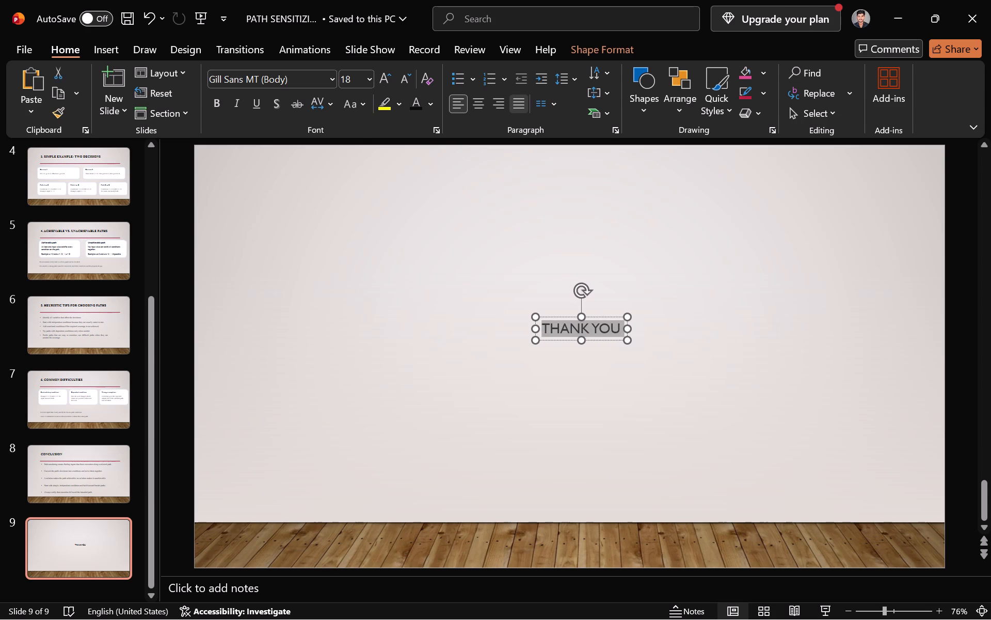
pyautogui.click(520, 107)
pyautogui.click(312, 79)
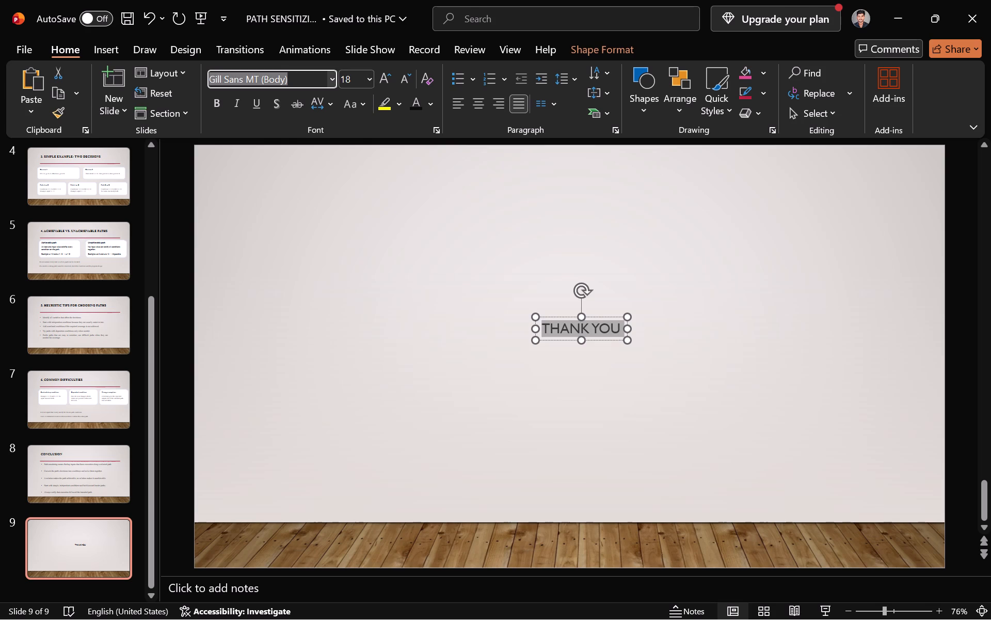
pyautogui.write('TIMES')
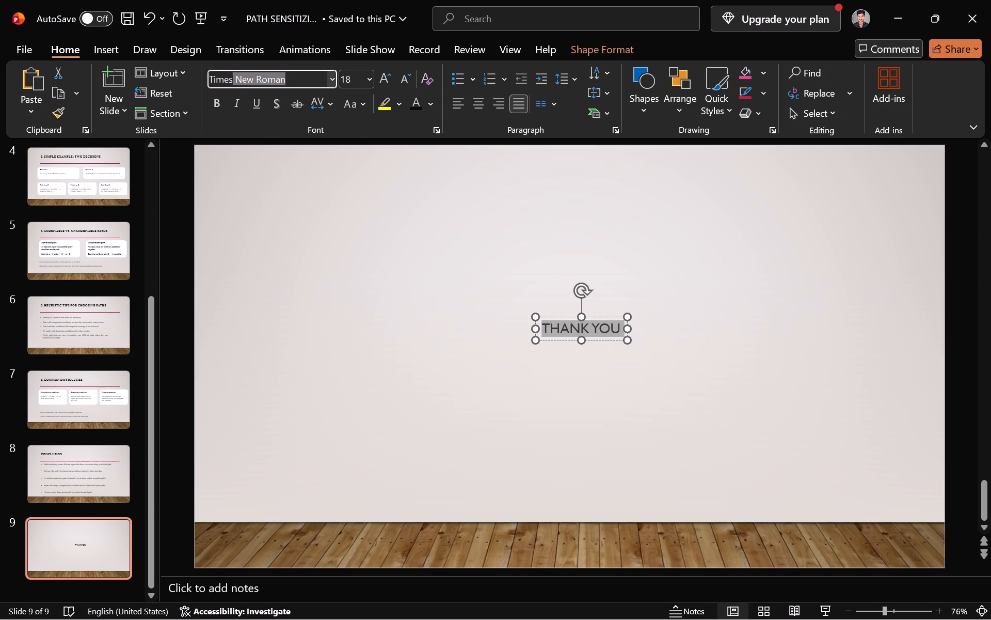
pyautogui.press('Return')
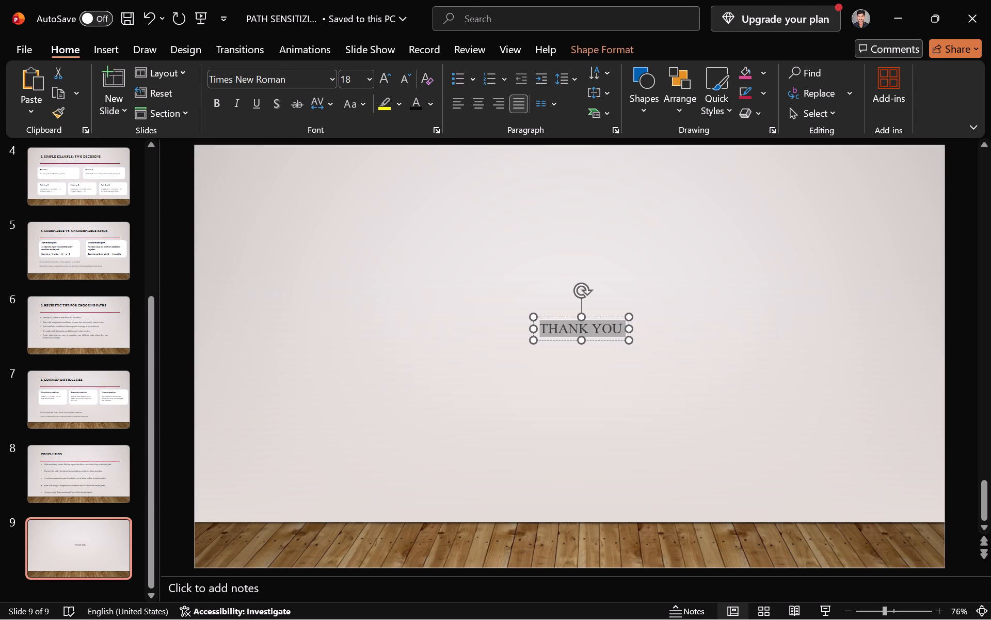
pyautogui.click(350, 75)
pyautogui.write('50')
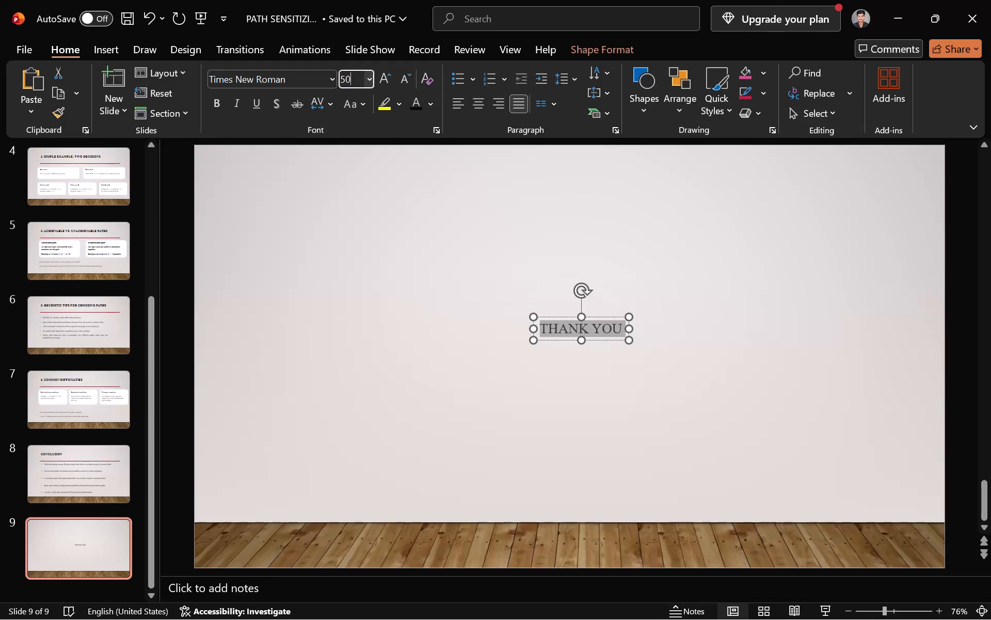
pyautogui.press('Return')
pyautogui.click(213, 99)
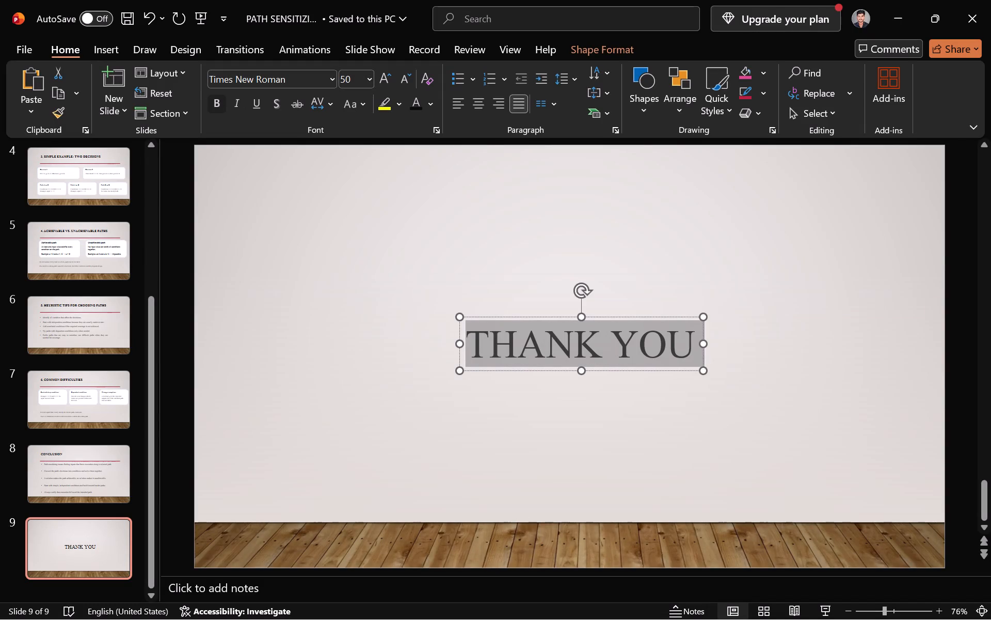
pyautogui.click(629, 287)
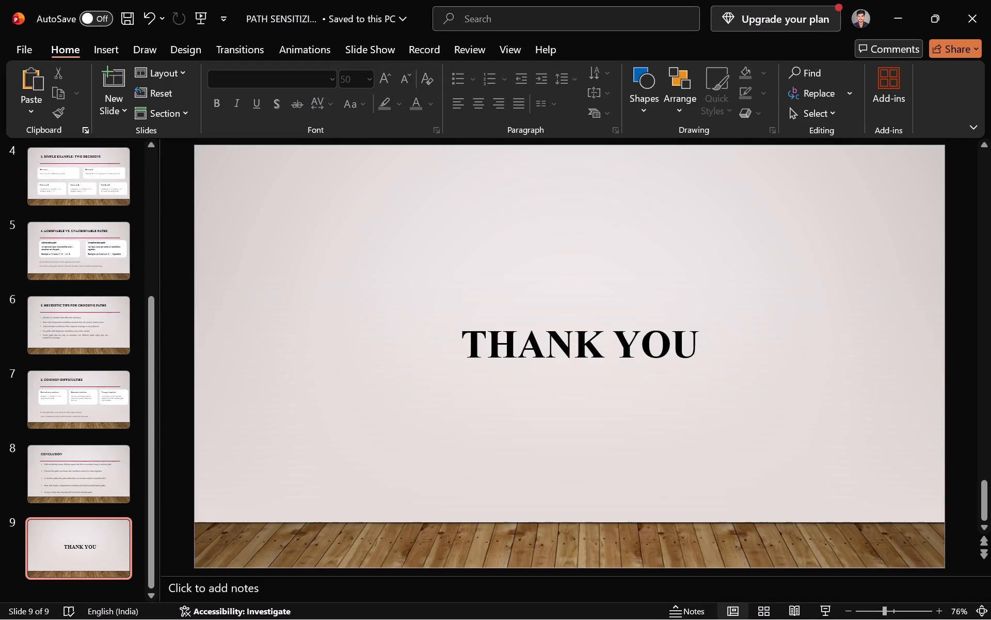
# Move the THANK YOU text box slightly up and left so it sits horizontally centred on slide 9.
pyautogui.click(642, 322)
pyautogui.moveTo(648, 315); pyautogui.dragTo(633, 290)
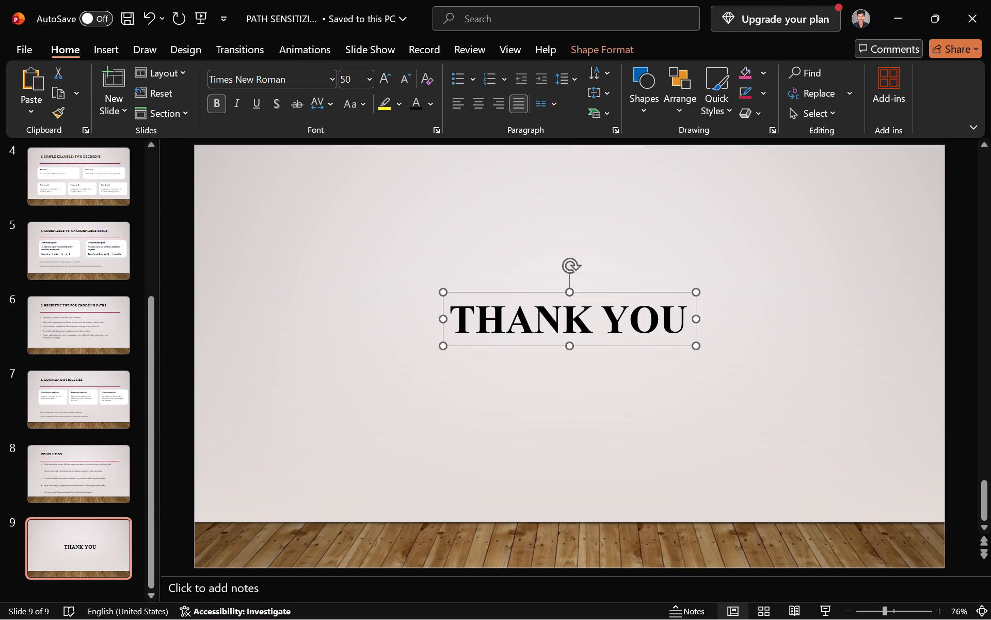
pyautogui.click(720, 447)
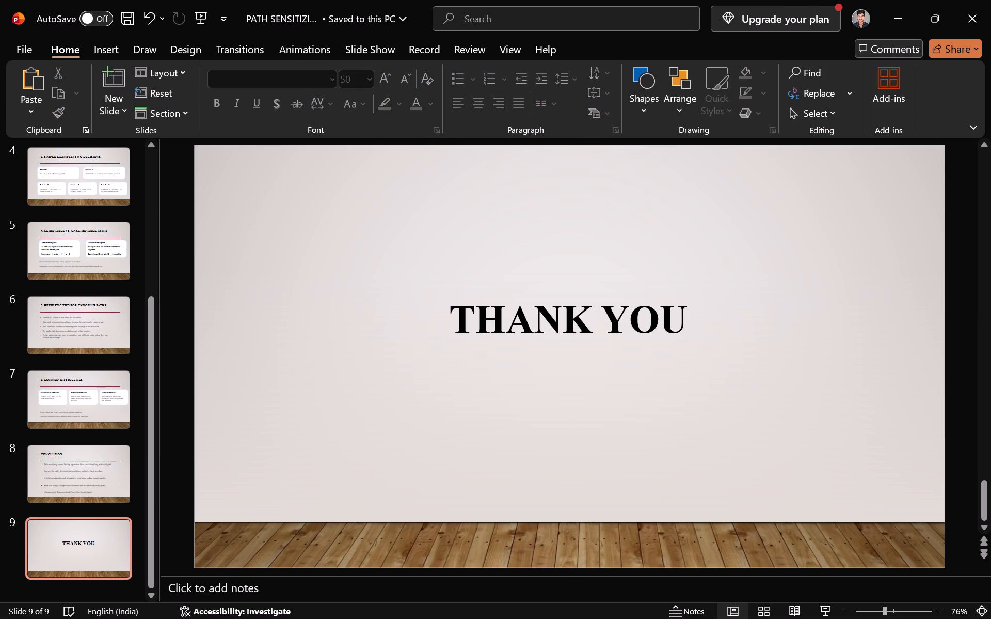
# On slide 3, nudge the "Check possibility" bullet up so it lines up with its description.
pyautogui.scroll(6, 129, 288)
pyautogui.scroll(-6, 129, 288)
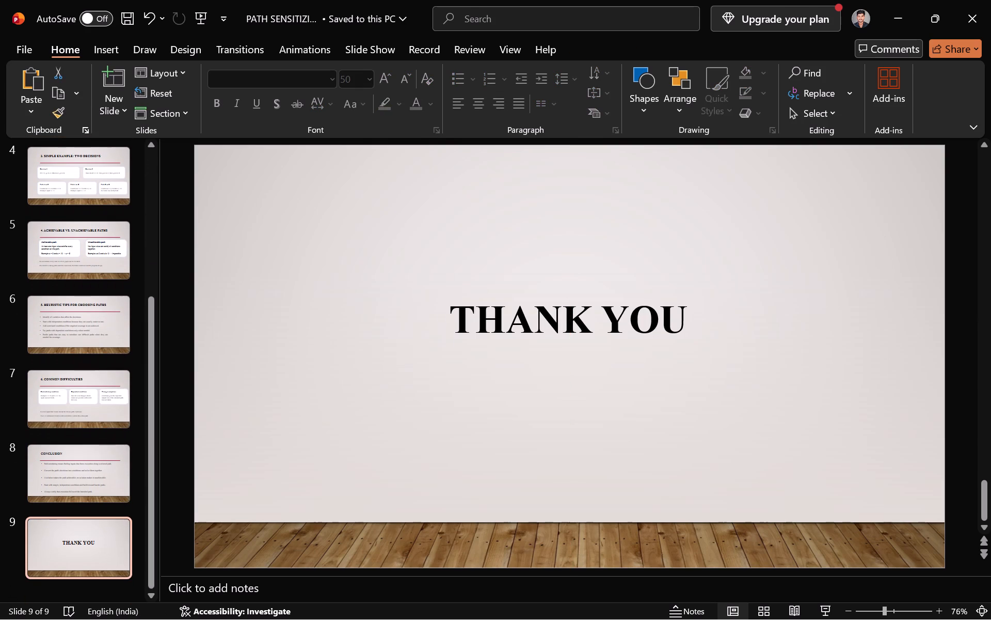
pyautogui.click(71, 464)
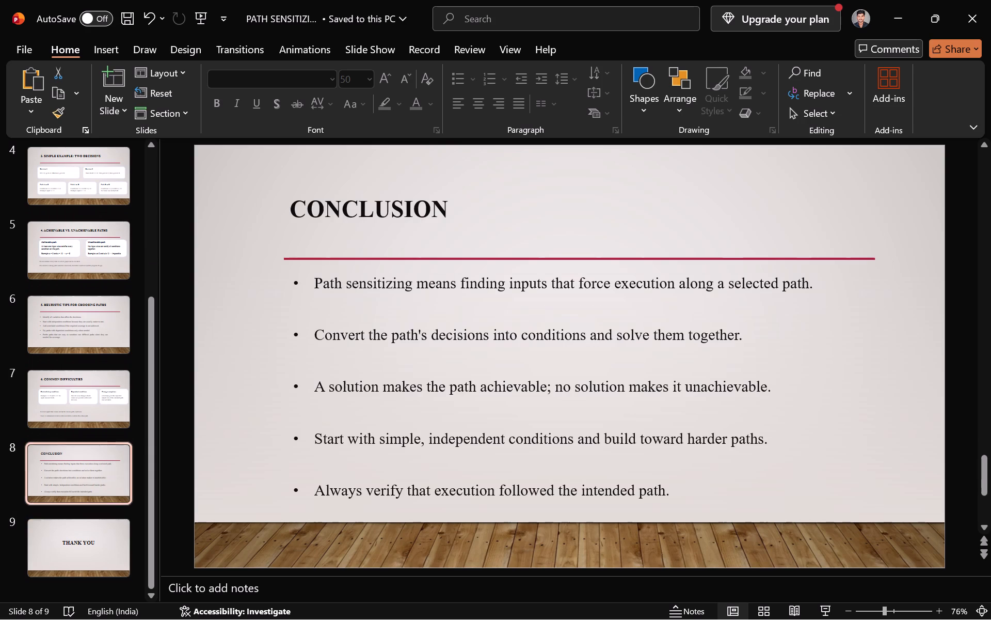
pyautogui.scroll(6, 67, 344)
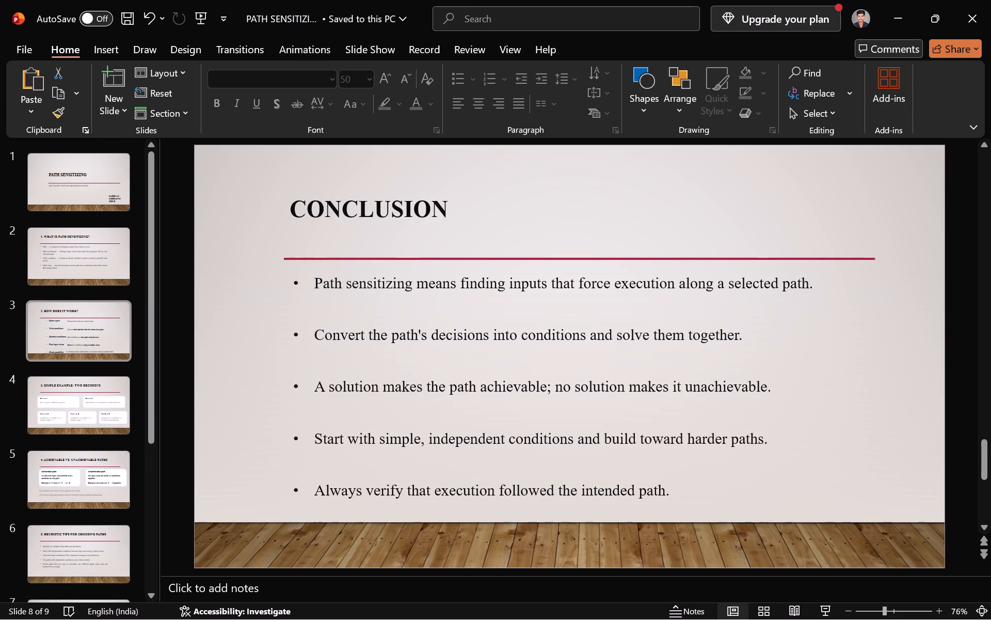
pyautogui.click(70, 163)
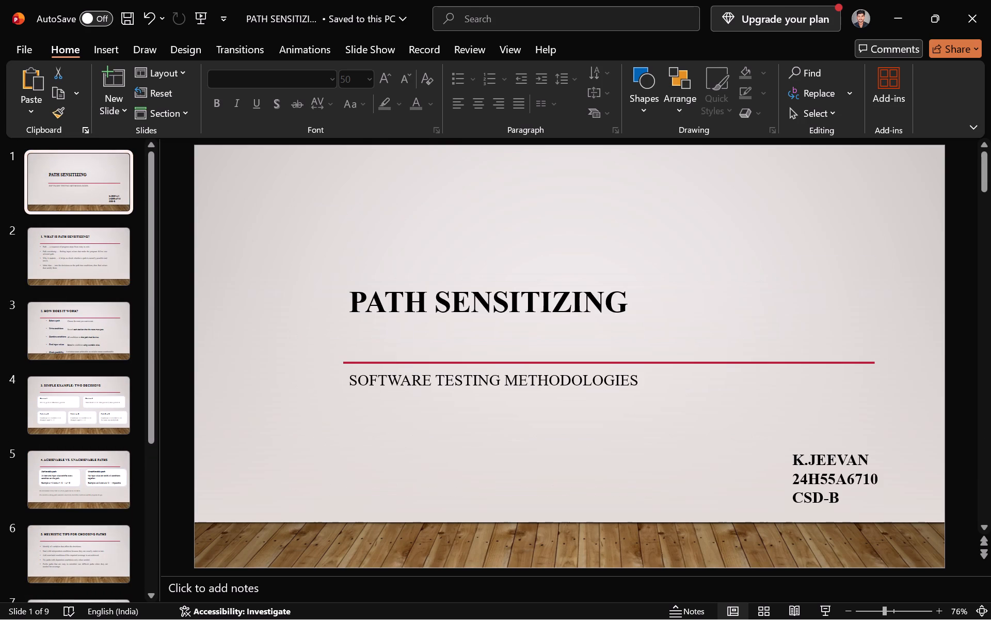
pyautogui.press('Down')
pyautogui.press('Down')
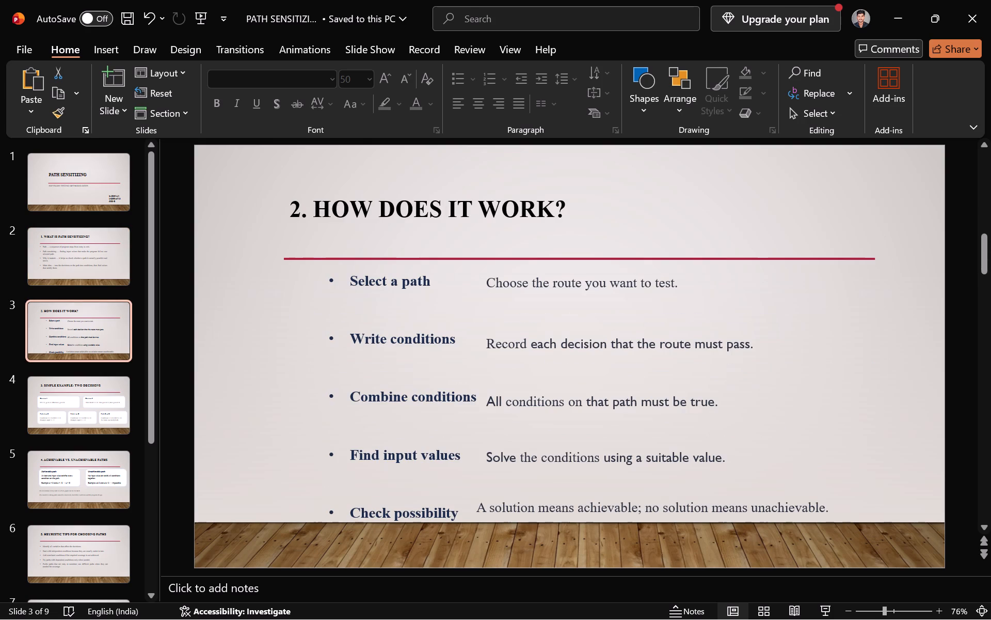
pyautogui.click(373, 509)
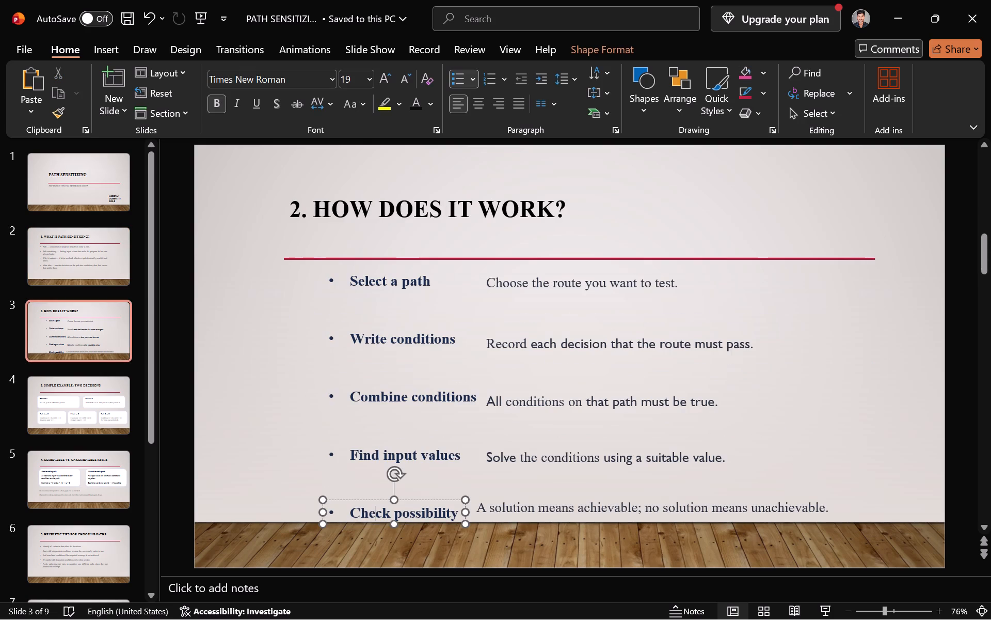
pyautogui.moveTo(405, 500); pyautogui.dragTo(405, 495)
pyautogui.click(290, 488)
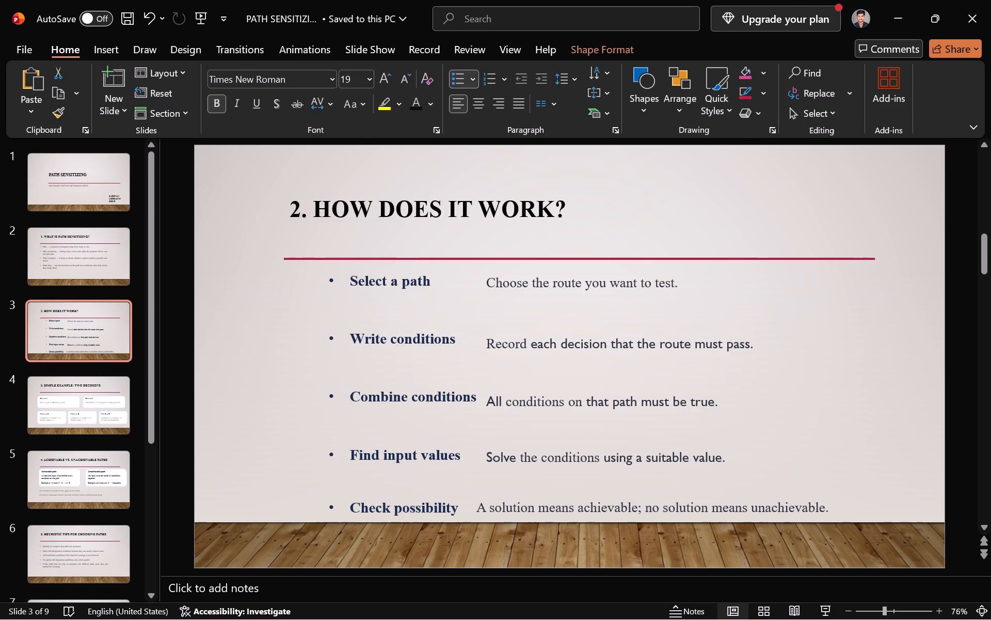
# Review the remaining slides through to the end of the presentation and return to the title slide.
pyautogui.press('Down')
pyautogui.press('Down')
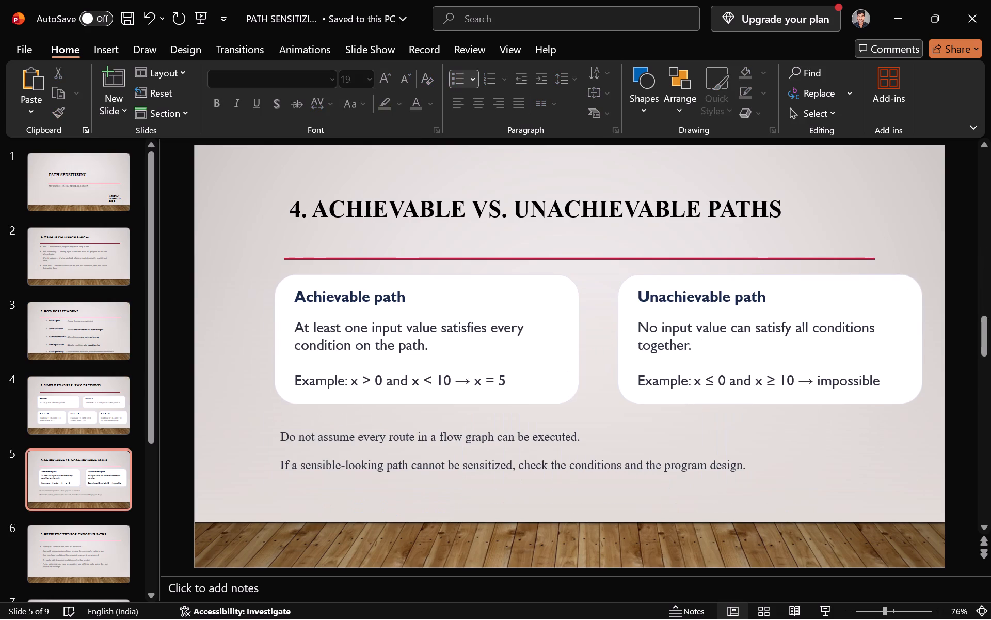
pyautogui.press('Down')
pyautogui.press('Down')
pyautogui.press('Down')
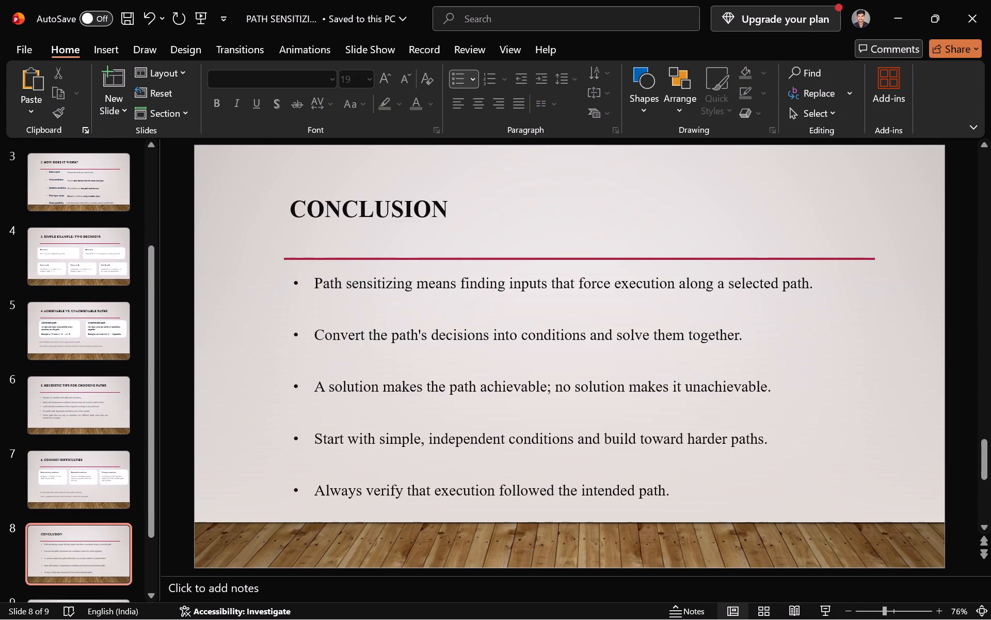
pyautogui.press('Down')
pyautogui.press('Up')
pyautogui.press('Up')
pyautogui.press('Up')
pyautogui.press('Up')
pyautogui.press('Up')
pyautogui.press('Up')
pyautogui.press('Up')
pyautogui.press('Up')
pyautogui.press('Up')
pyautogui.press('Up')
pyautogui.press('Up')
pyautogui.press('Up')
pyautogui.press('Up')
pyautogui.press('Up')
pyautogui.press('Up')
pyautogui.press('Up')
pyautogui.press('Up')
pyautogui.press('Up')
pyautogui.press('Up')
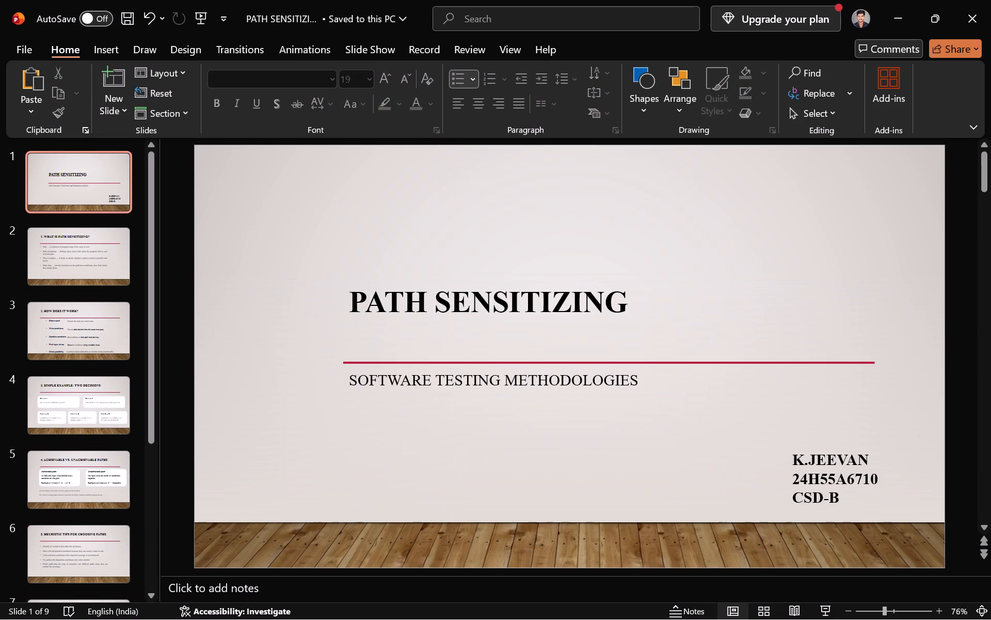
# Save a copy of the presentation into the STM folder, inside 7sem in the student roll-number folder under Downloads.
pyautogui.click(20, 50)
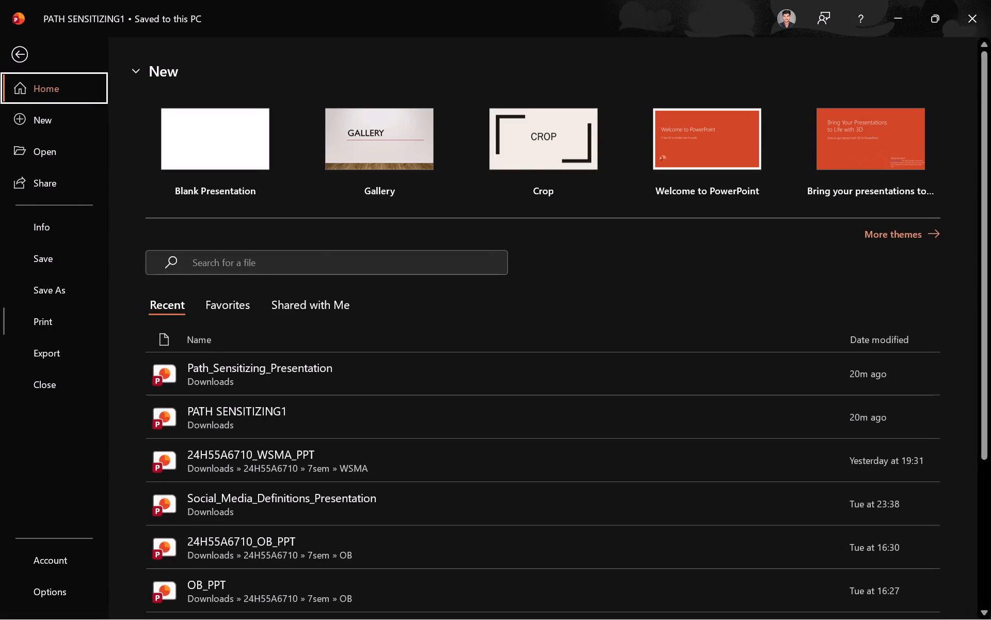
pyautogui.click(53, 291)
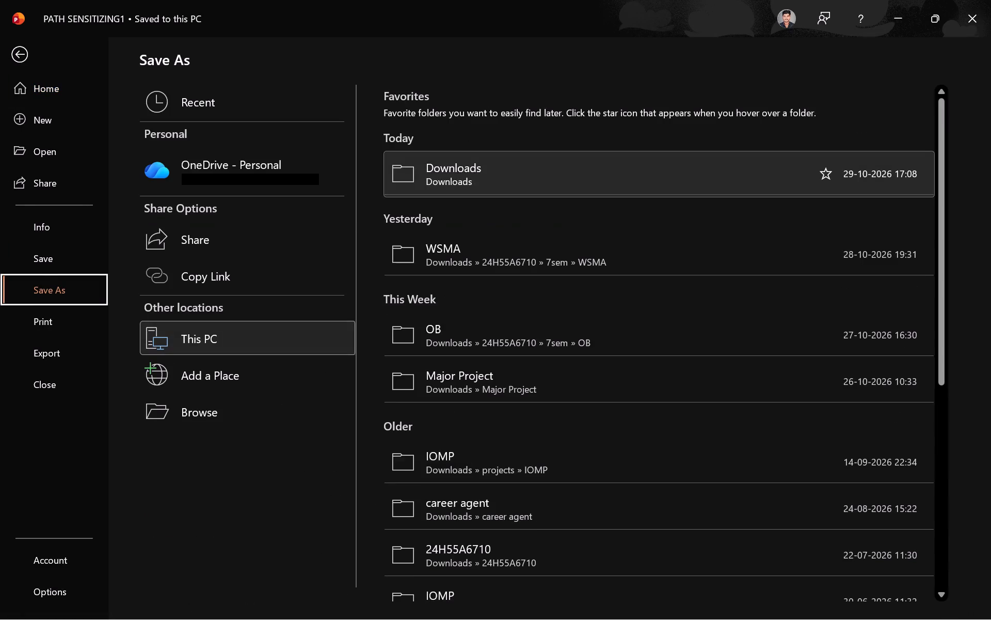
pyautogui.click(460, 179)
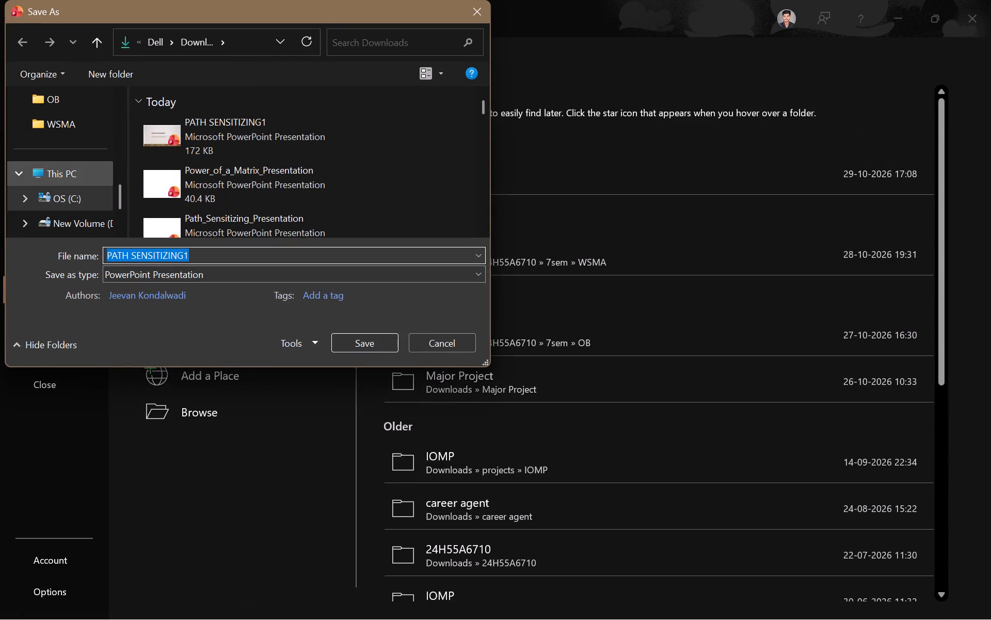
pyautogui.click(206, 44)
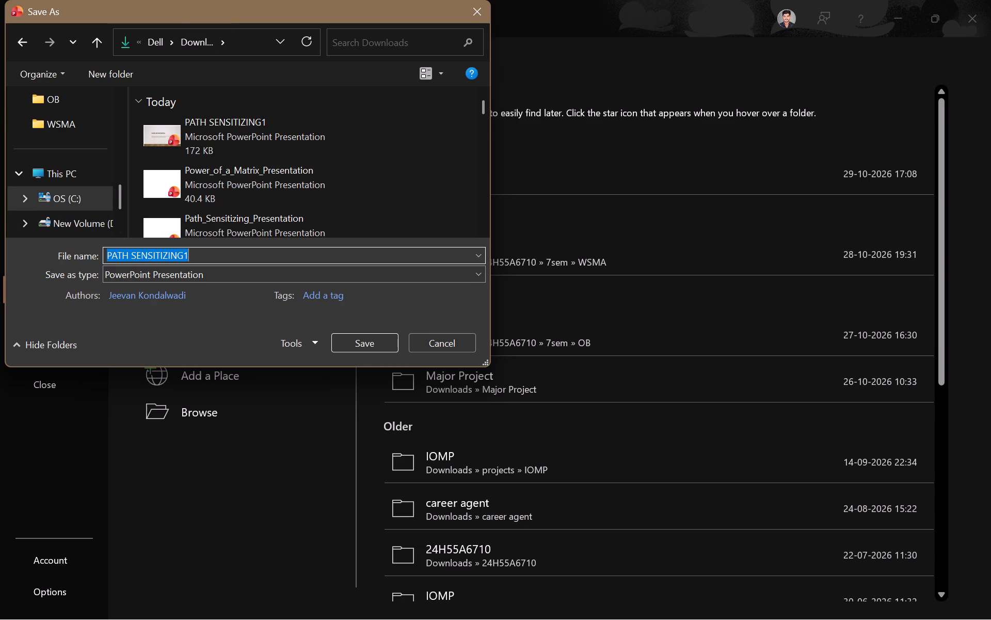
pyautogui.scroll(-5, 220, 139)
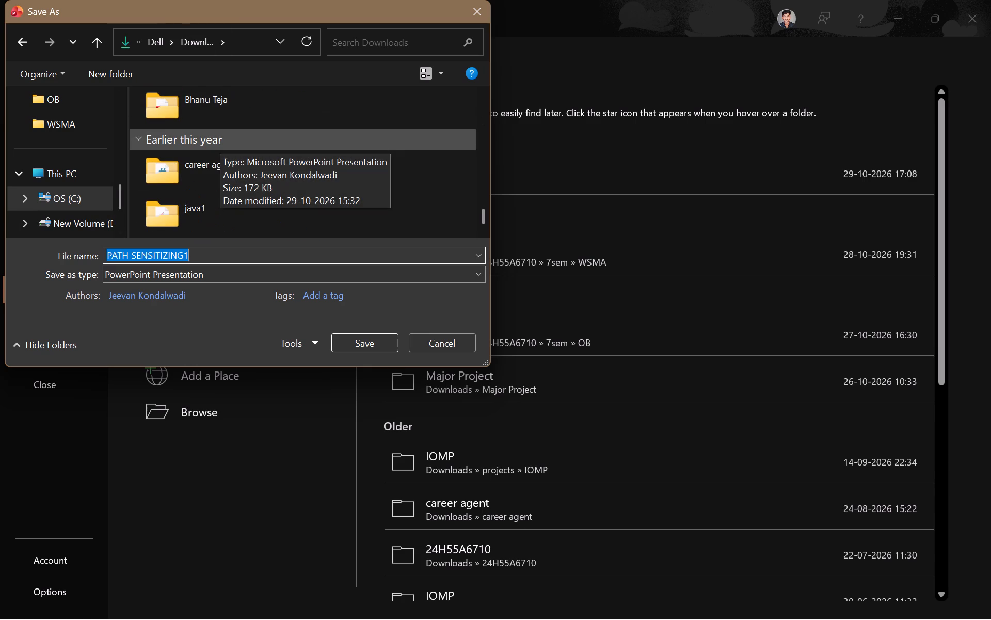
pyautogui.scroll(-1, 220, 139)
pyautogui.scroll(1, 220, 139)
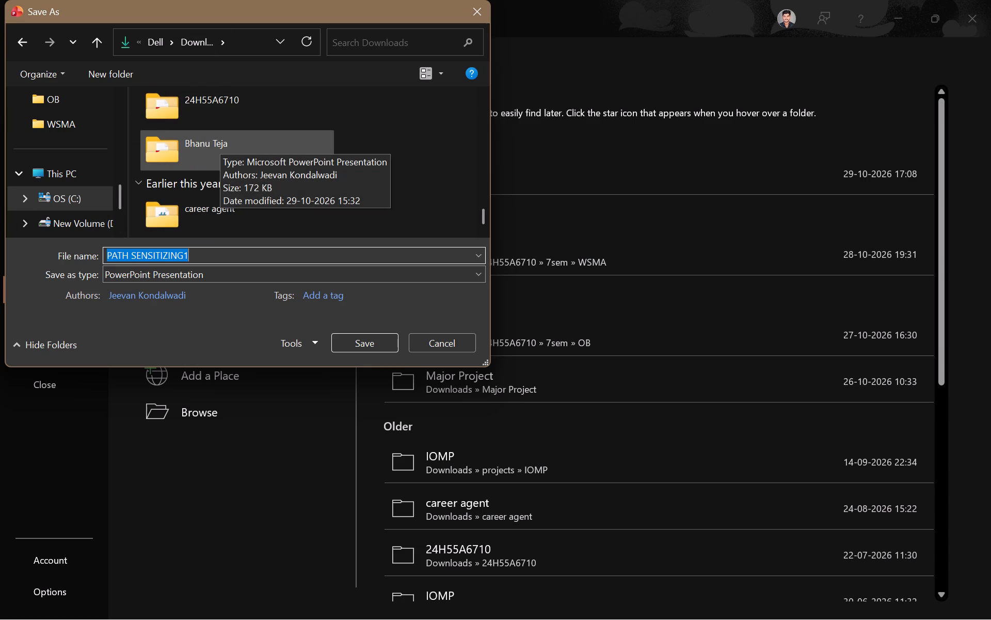
pyautogui.scroll(1, 220, 139)
pyautogui.doubleClick(222, 96)
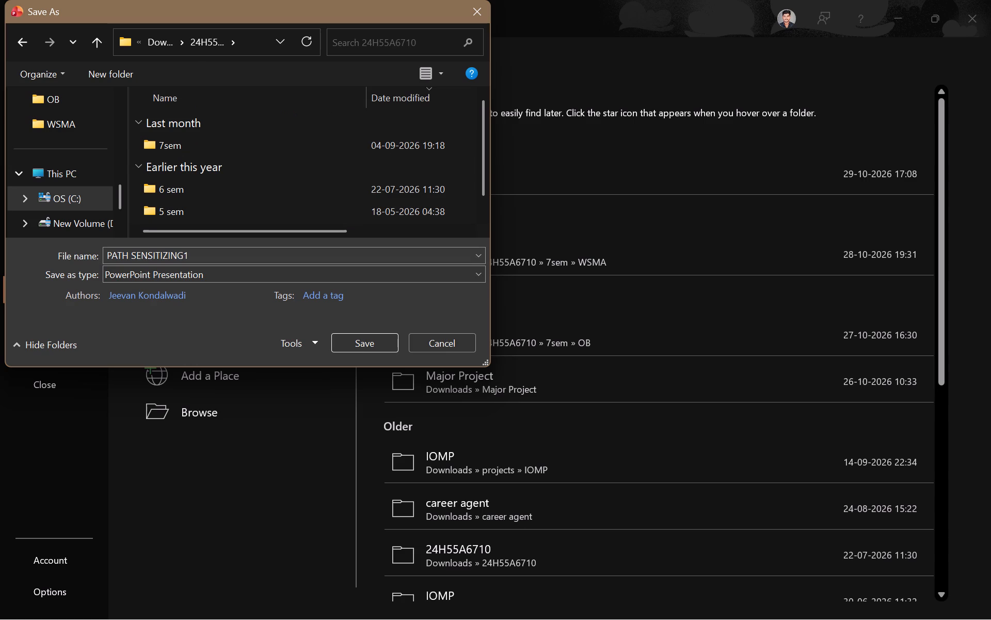
pyautogui.doubleClick(219, 138)
pyautogui.scroll(-1, 219, 150)
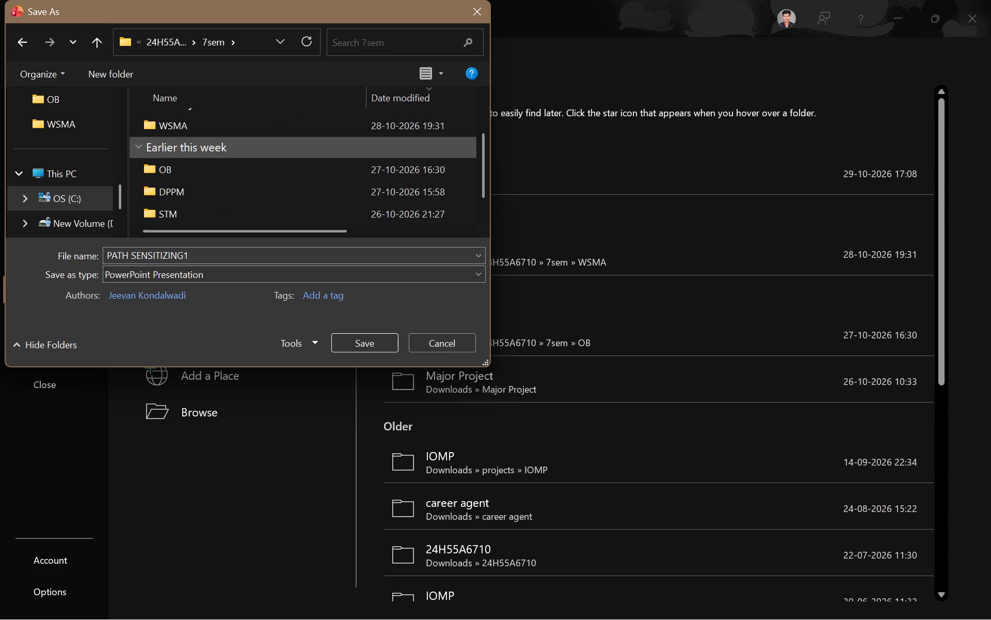
pyautogui.scroll(-2, 219, 150)
pyautogui.doubleClick(214, 185)
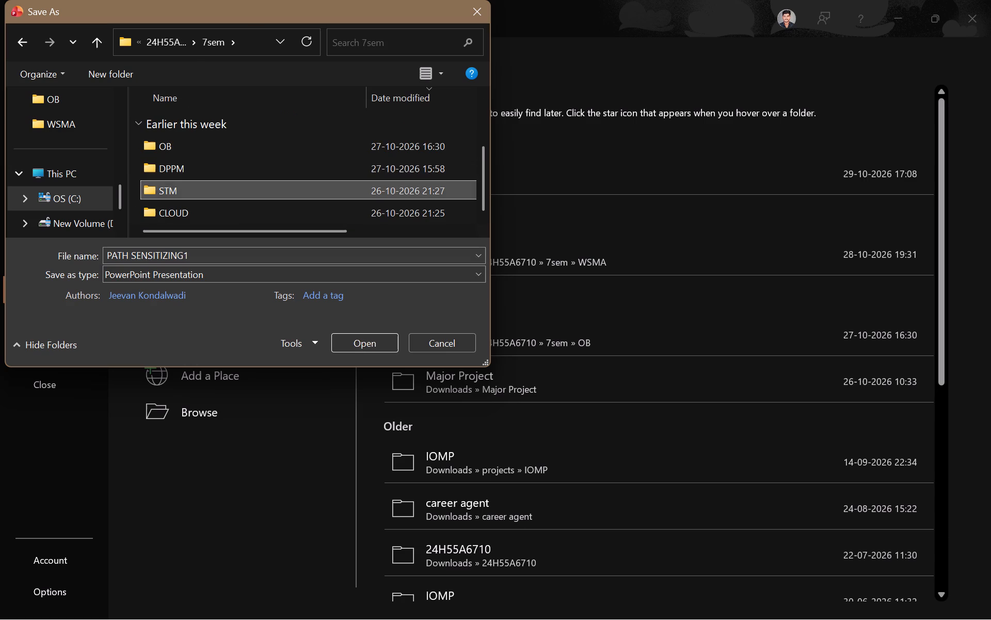
# Name the file with the student roll number followed by _STM_PPT and save it as a PowerPoint Presentation in the STM folder.
pyautogui.click(221, 260)
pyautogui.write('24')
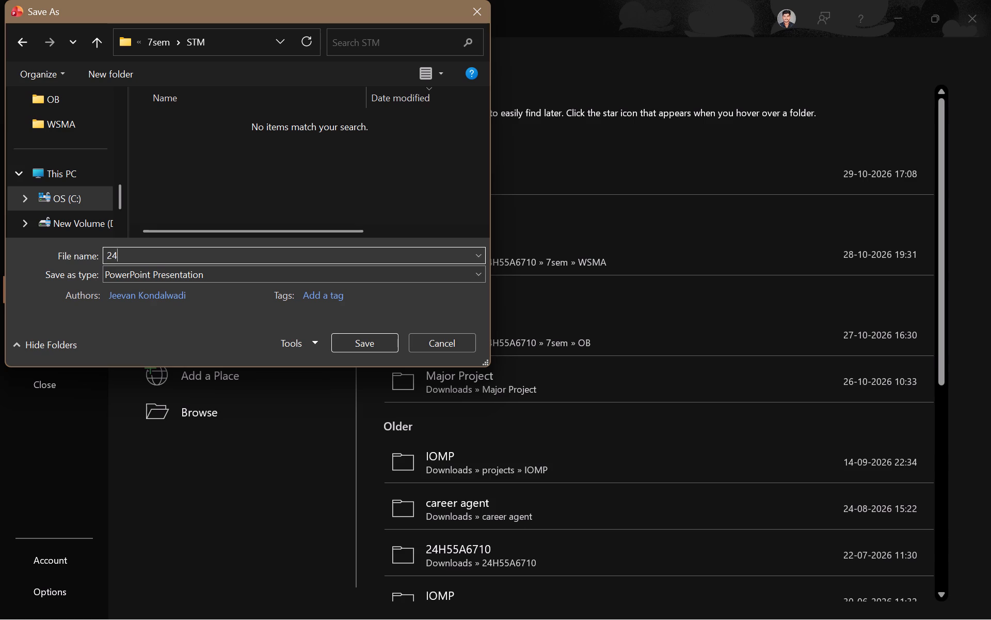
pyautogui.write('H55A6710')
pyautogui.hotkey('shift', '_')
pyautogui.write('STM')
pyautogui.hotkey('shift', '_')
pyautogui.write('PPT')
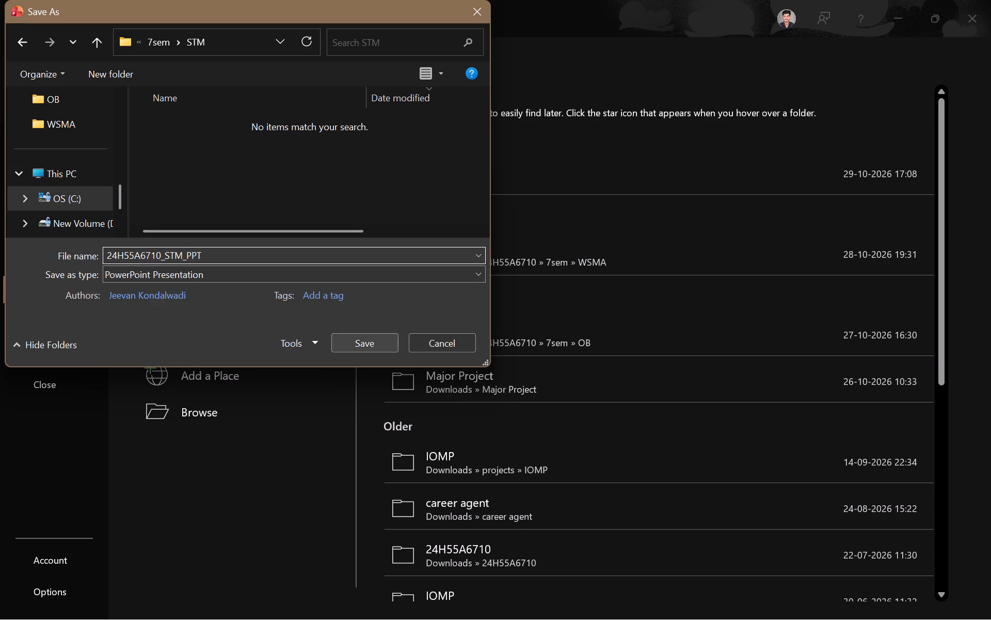
pyautogui.click(361, 341)
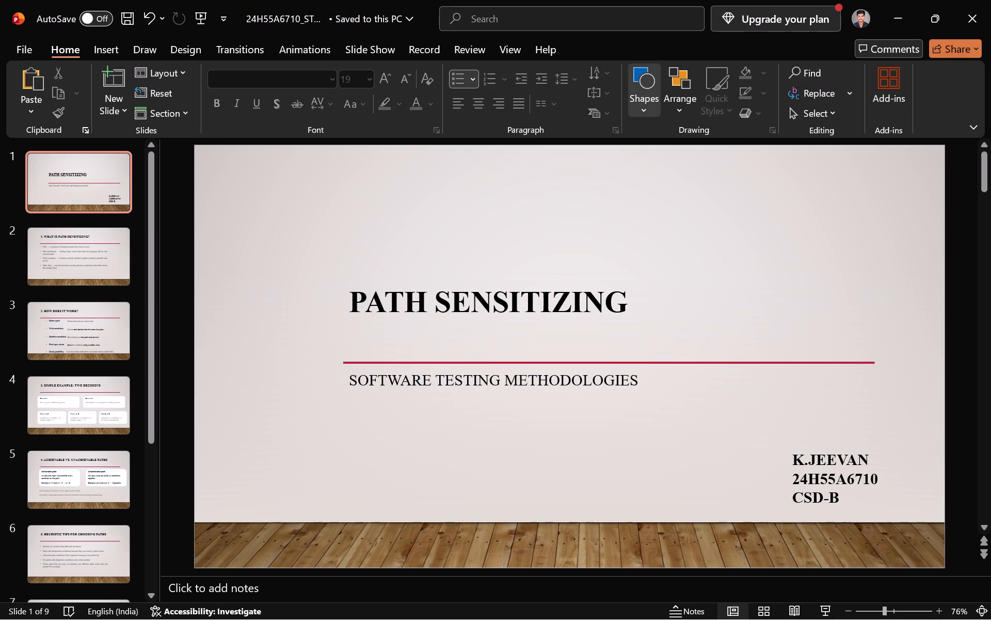
# Close the newly saved presentation and the other open presentation, Path_Sensitizing_Presentation.
pyautogui.click(988, 0)
pyautogui.click(988, 0)
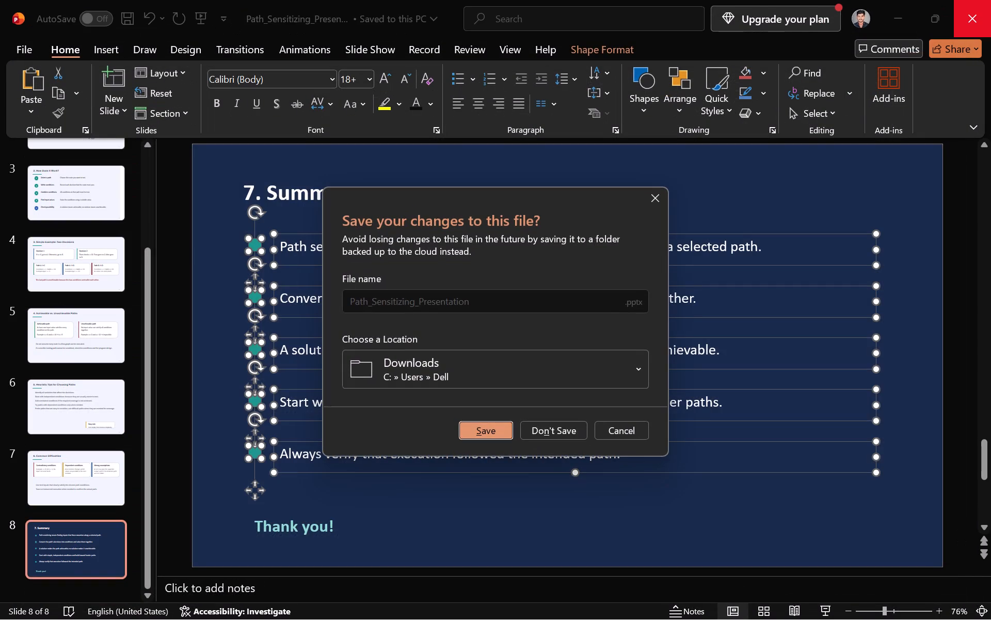